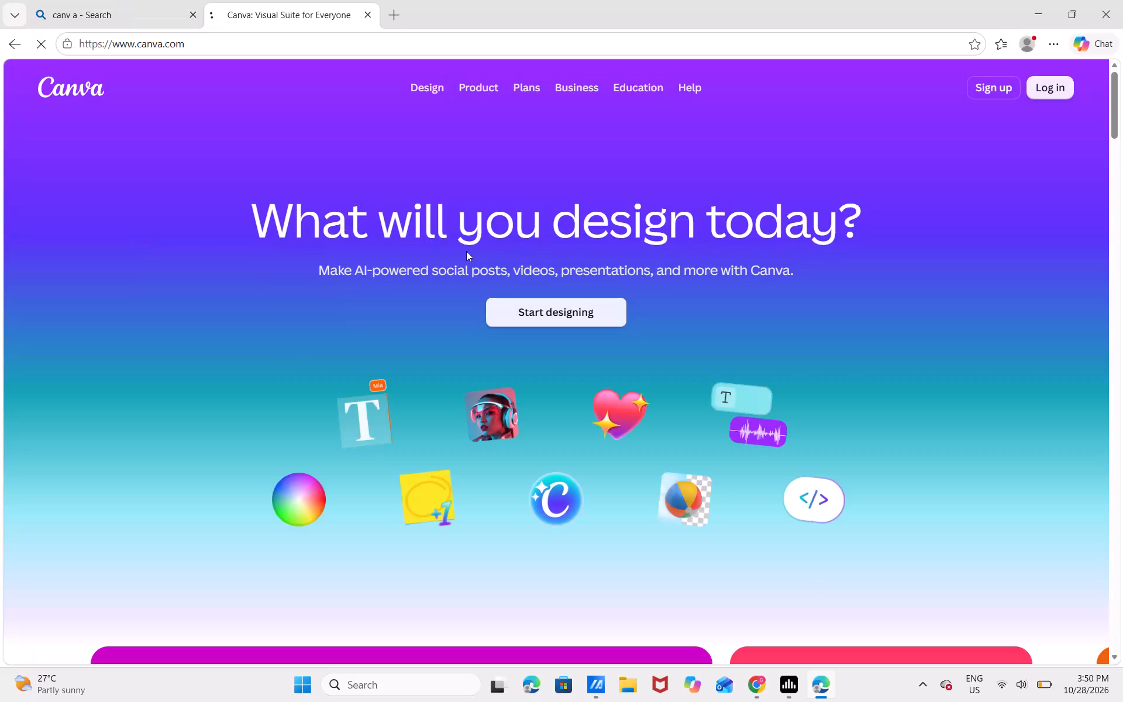
Switch the browser from Profile 3 to the personal profile named after its owner.
{"action": "scroll", "coordinate": [466, 251], "scroll_direction": "down", "scroll_amount": 1}
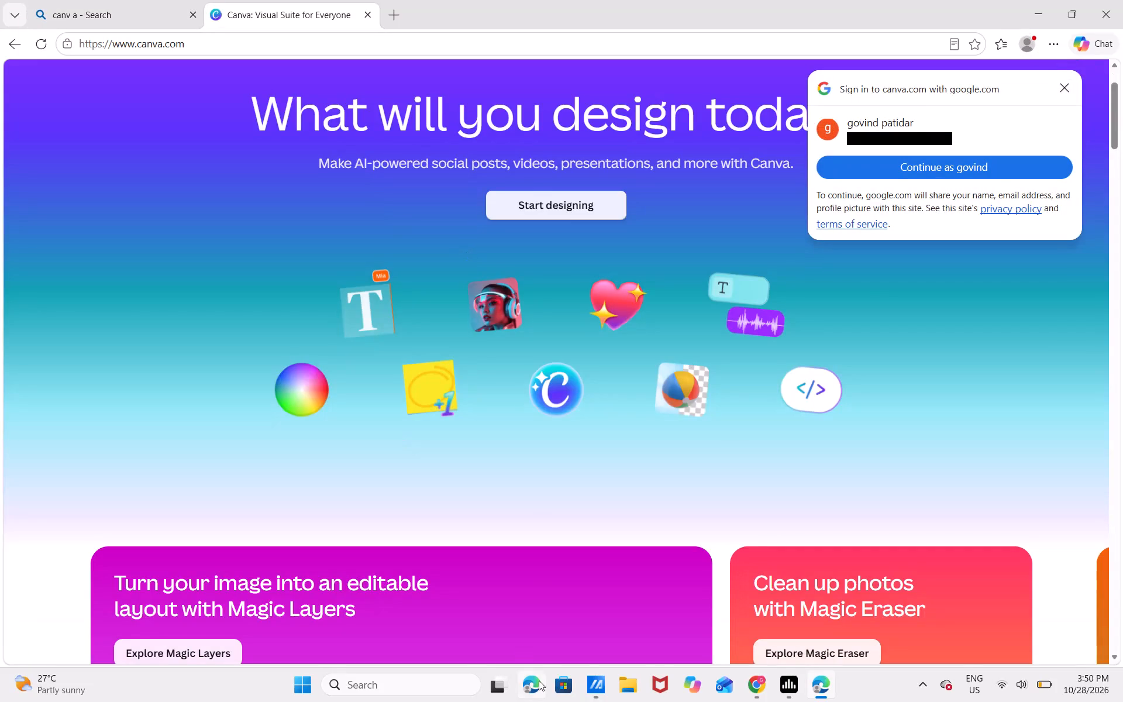
{"action": "left_click", "coordinate": [1032, 46]}
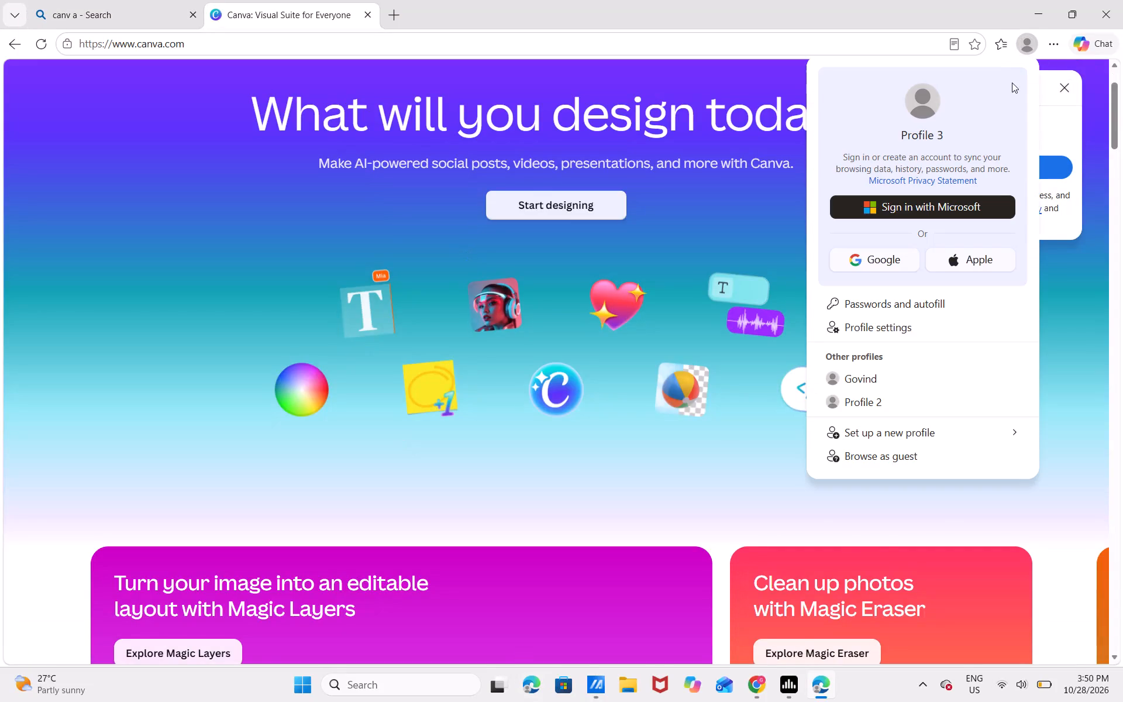
{"action": "left_click", "coordinate": [904, 376]}
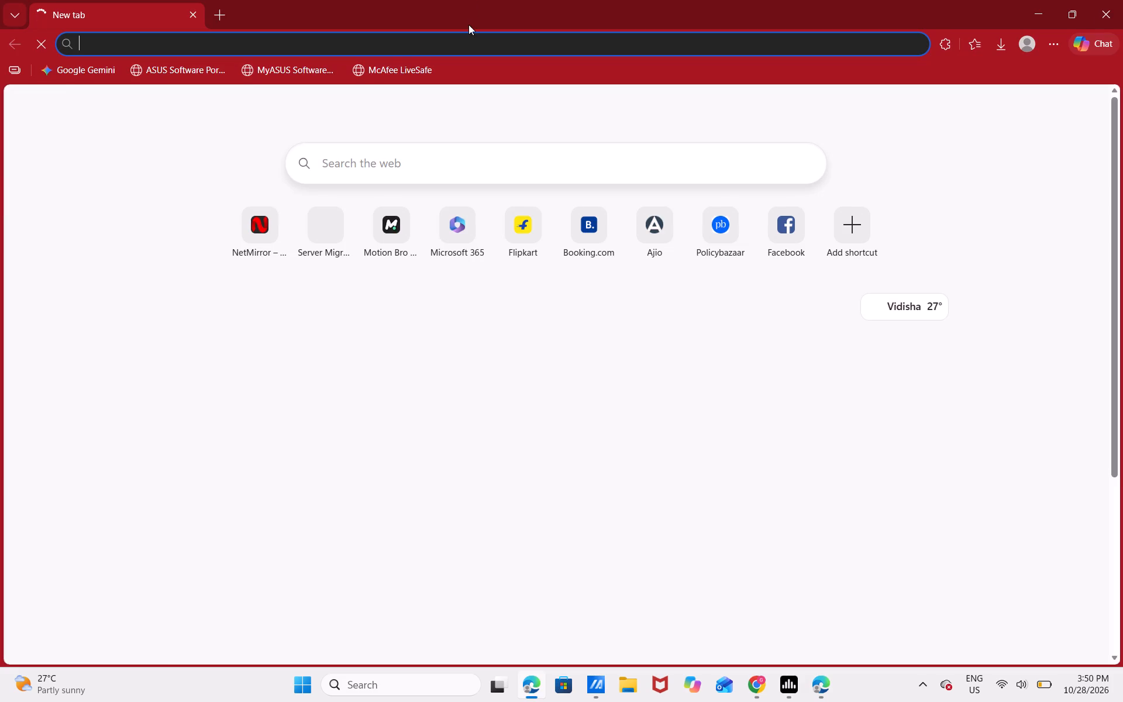
Search the web for canva and open the Canva home page from the results.
{"action": "left_click", "coordinate": [469, 32]}
{"action": "left_click", "coordinate": [467, 38]}
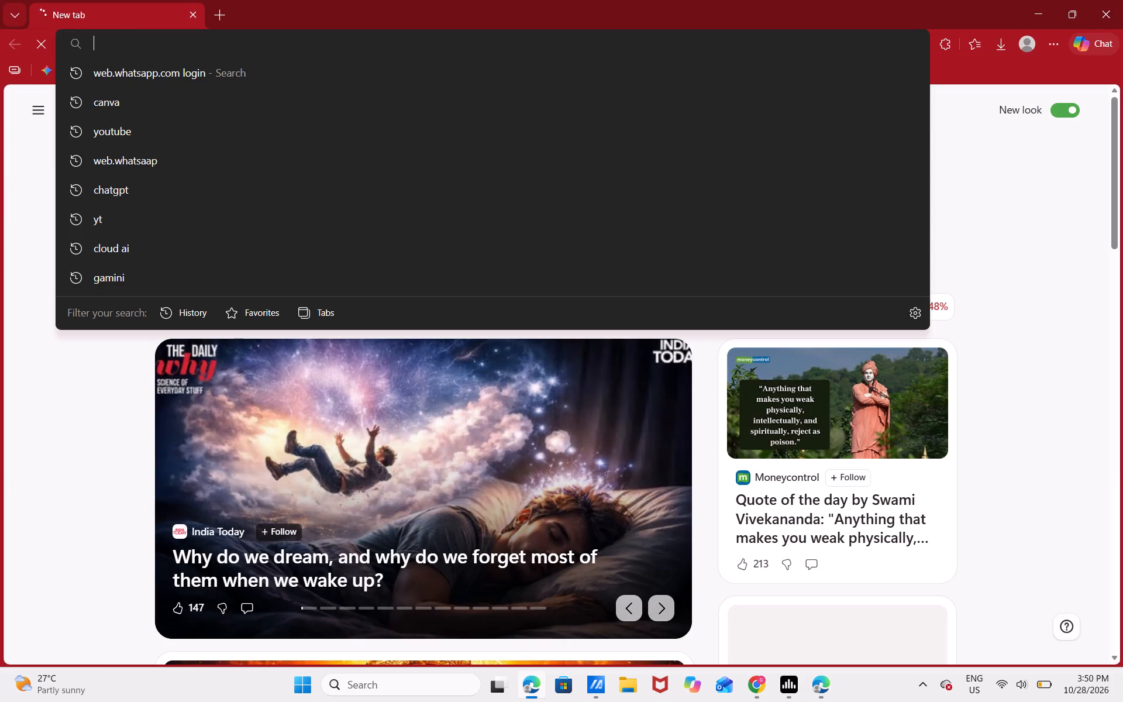
{"action": "type", "text": "canva"}
{"action": "key", "text": "space"}
{"action": "key", "text": "Return"}
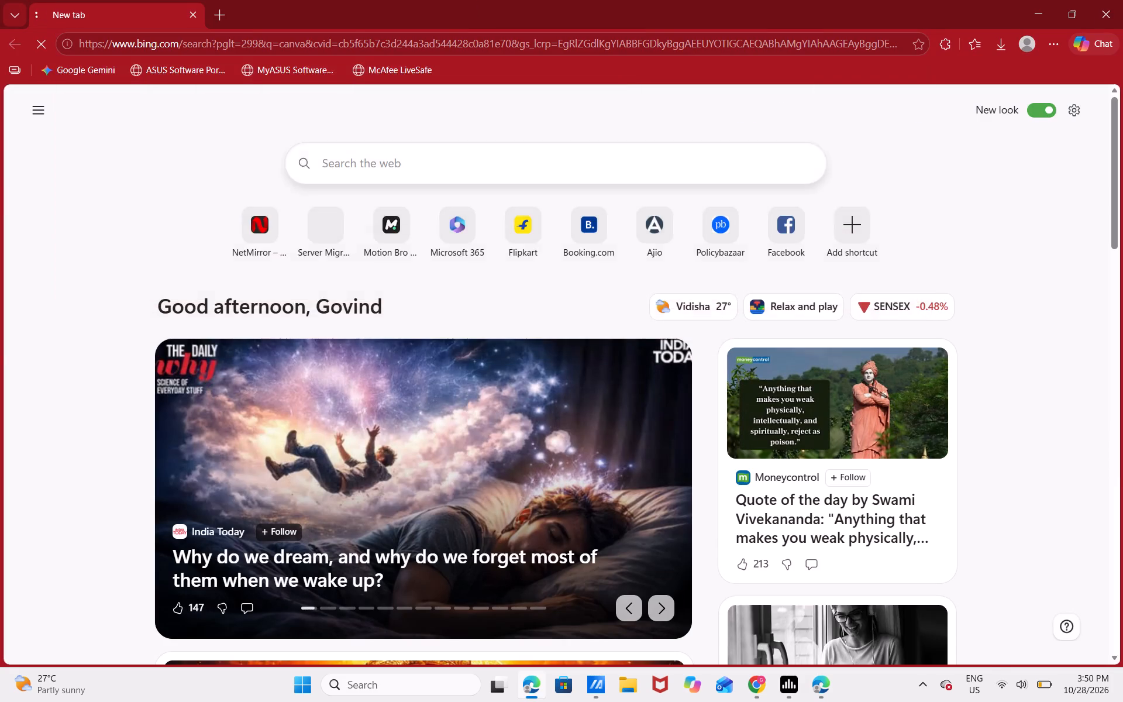
{"action": "left_click", "coordinate": [132, 239]}
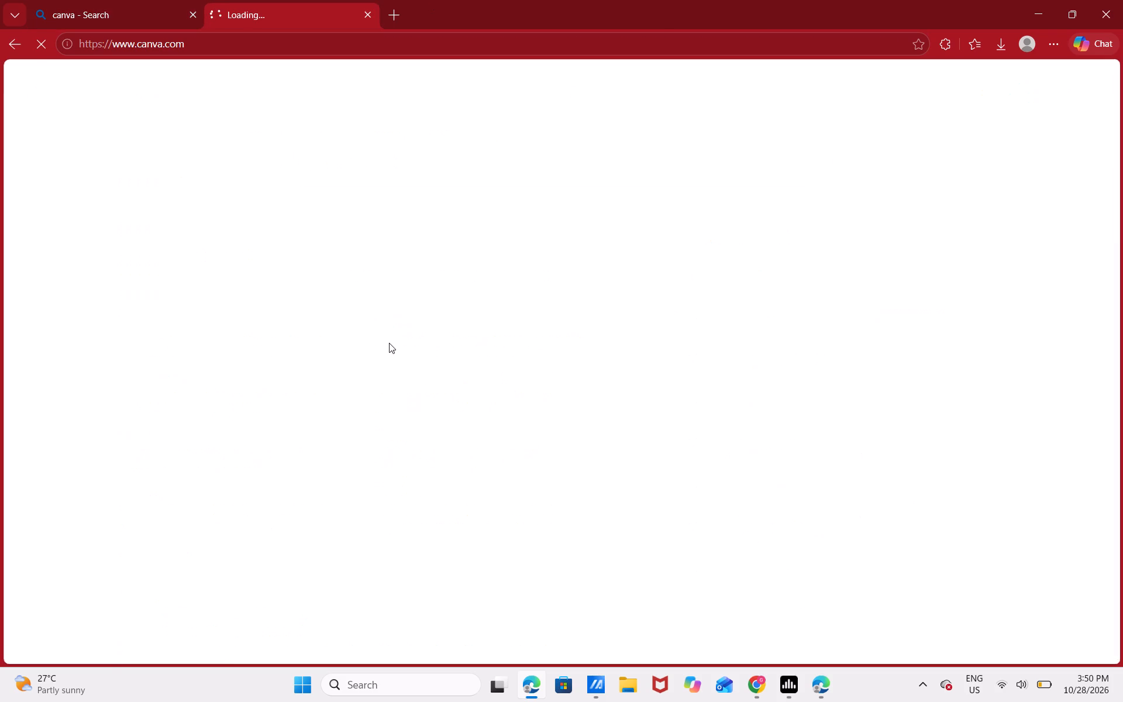
{"action": "scroll", "coordinate": [134, 0], "scroll_direction": "down", "scroll_amount": 1}
{"action": "key", "text": "ctrl+w"}
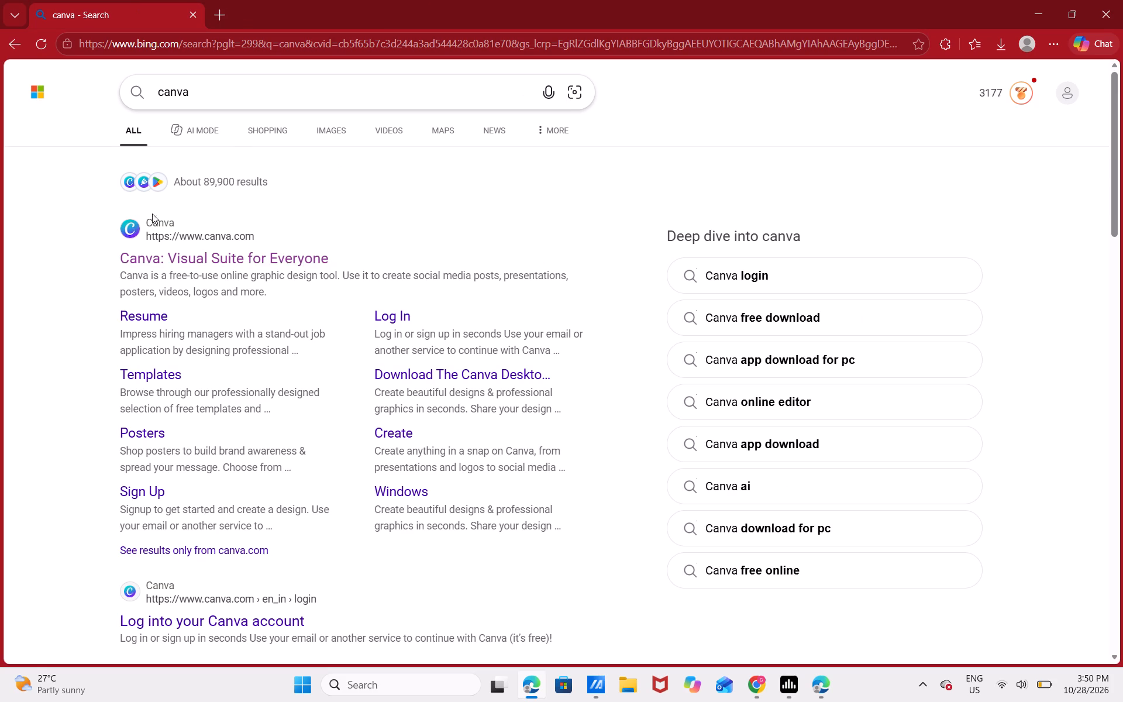
{"action": "left_click", "coordinate": [136, 221]}
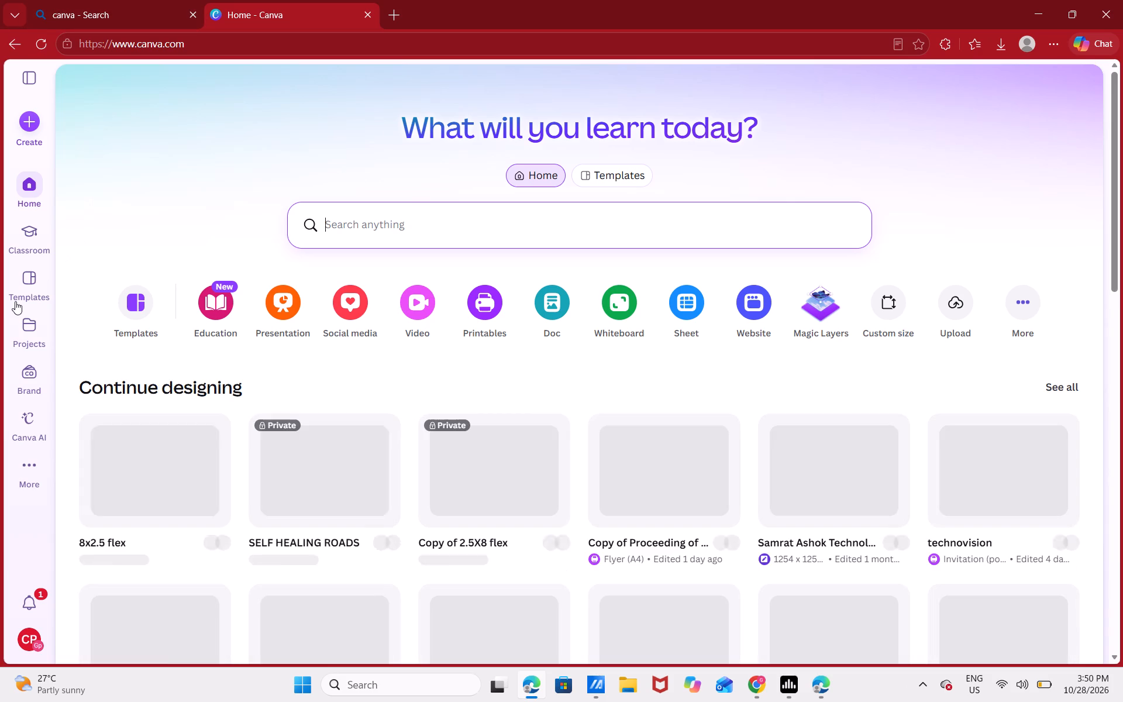
Browse the template categories and recently viewed designs on the Templates page, dismissing the MyASUS window.
{"action": "left_click", "coordinate": [33, 324]}
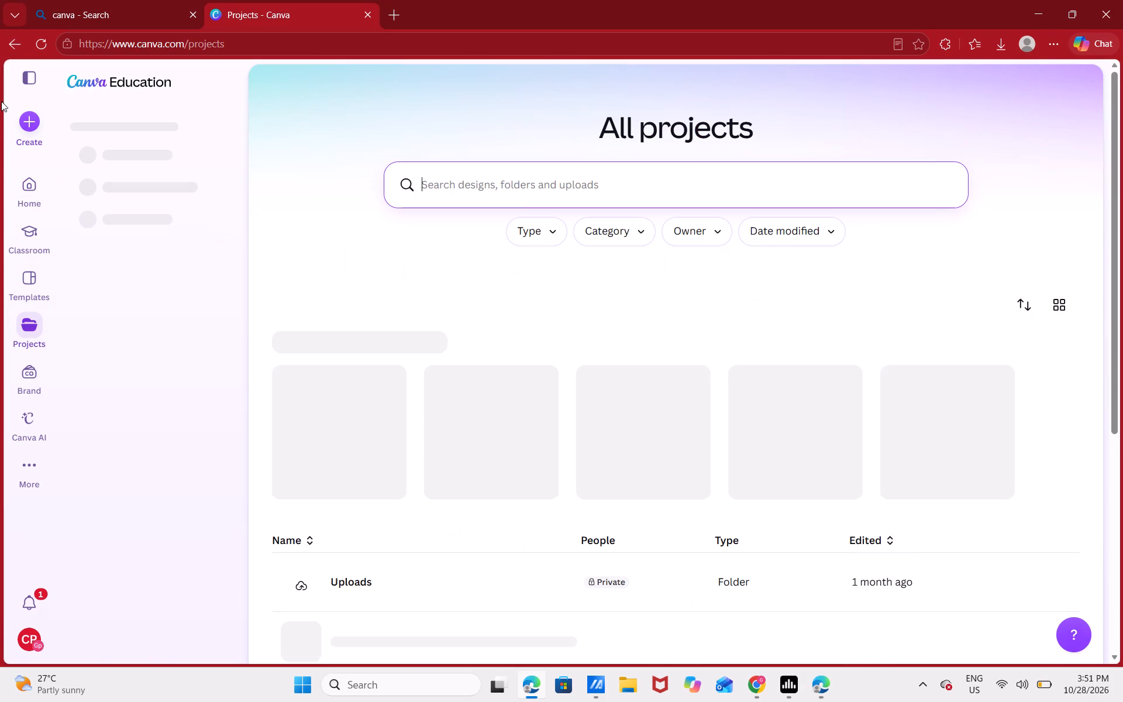
{"action": "left_click", "coordinate": [24, 279]}
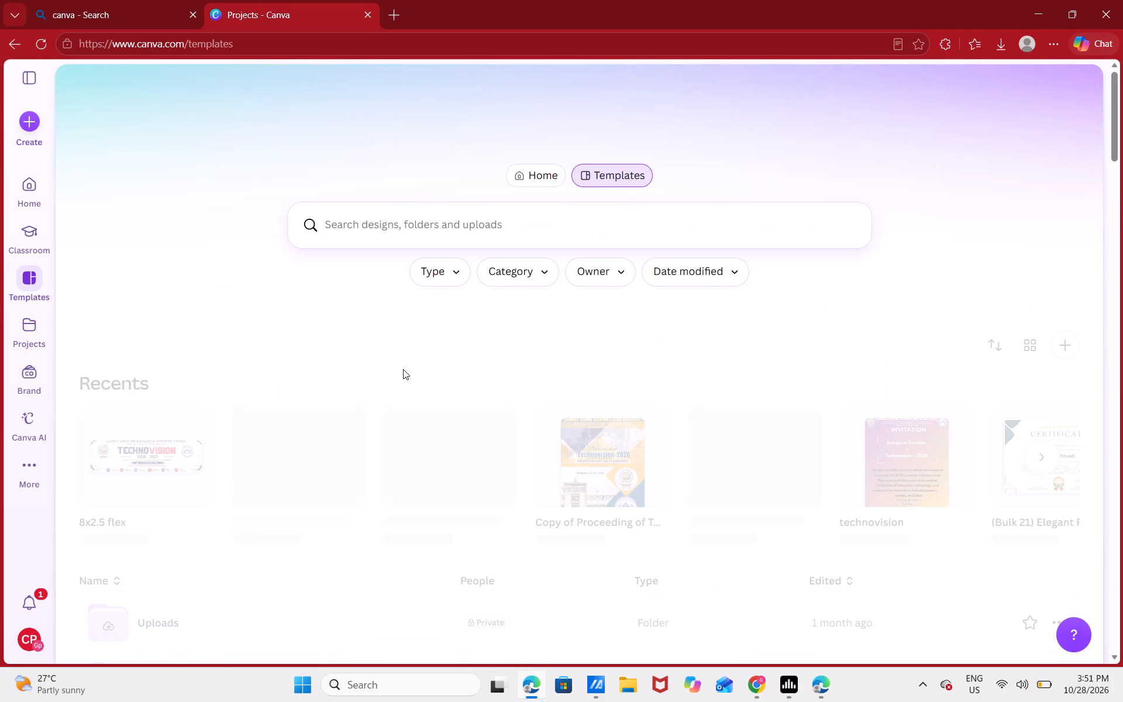
{"action": "scroll", "coordinate": [403, 369], "scroll_direction": "down", "scroll_amount": 1}
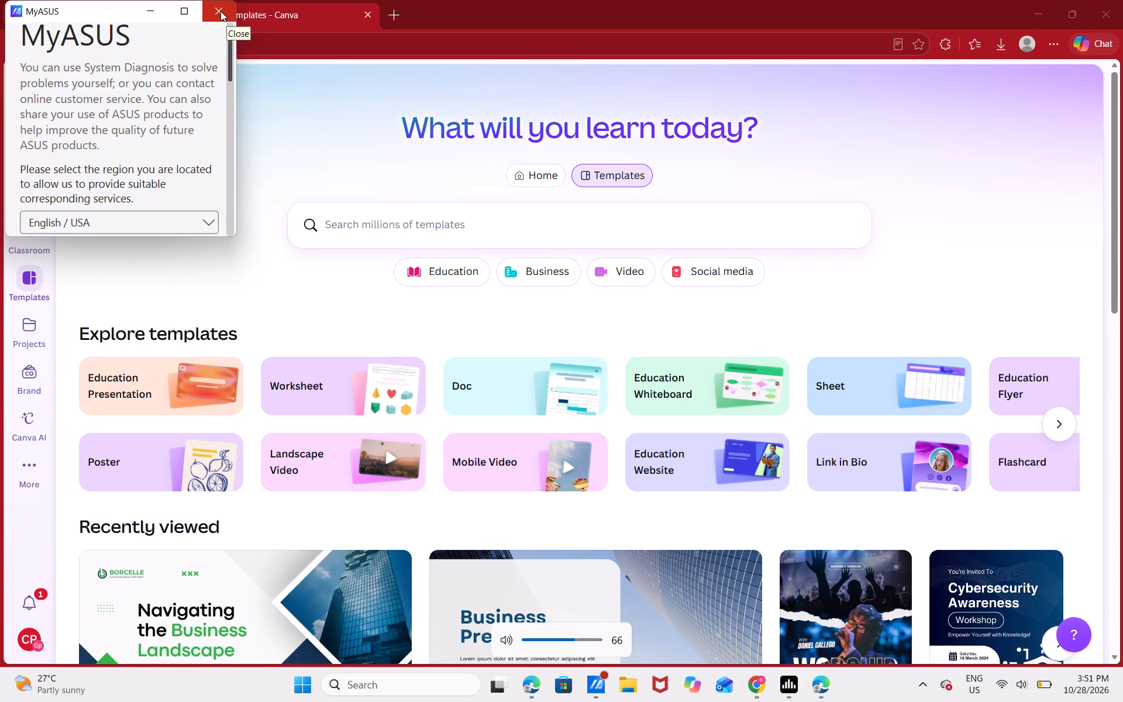
{"action": "left_click", "coordinate": [221, 11]}
{"action": "scroll", "coordinate": [283, 252], "scroll_direction": "down", "scroll_amount": 1}
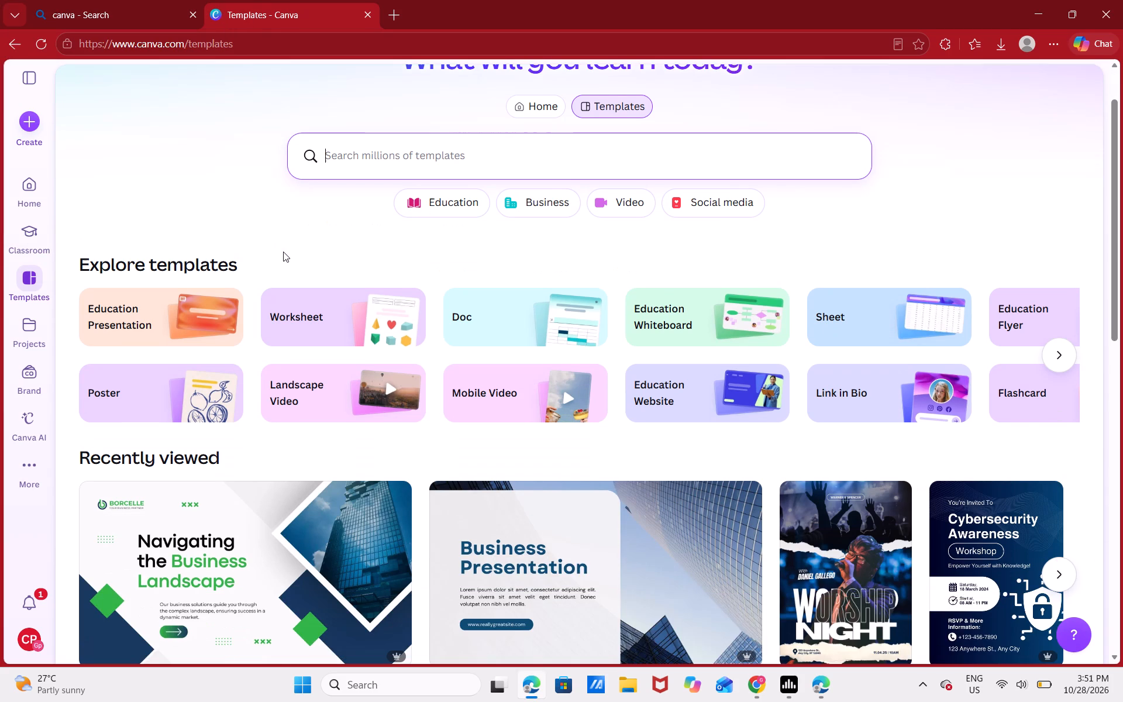
{"action": "scroll", "coordinate": [283, 252], "scroll_direction": "down", "scroll_amount": 3}
{"action": "scroll", "coordinate": [283, 252], "scroll_direction": "up", "scroll_amount": 6}
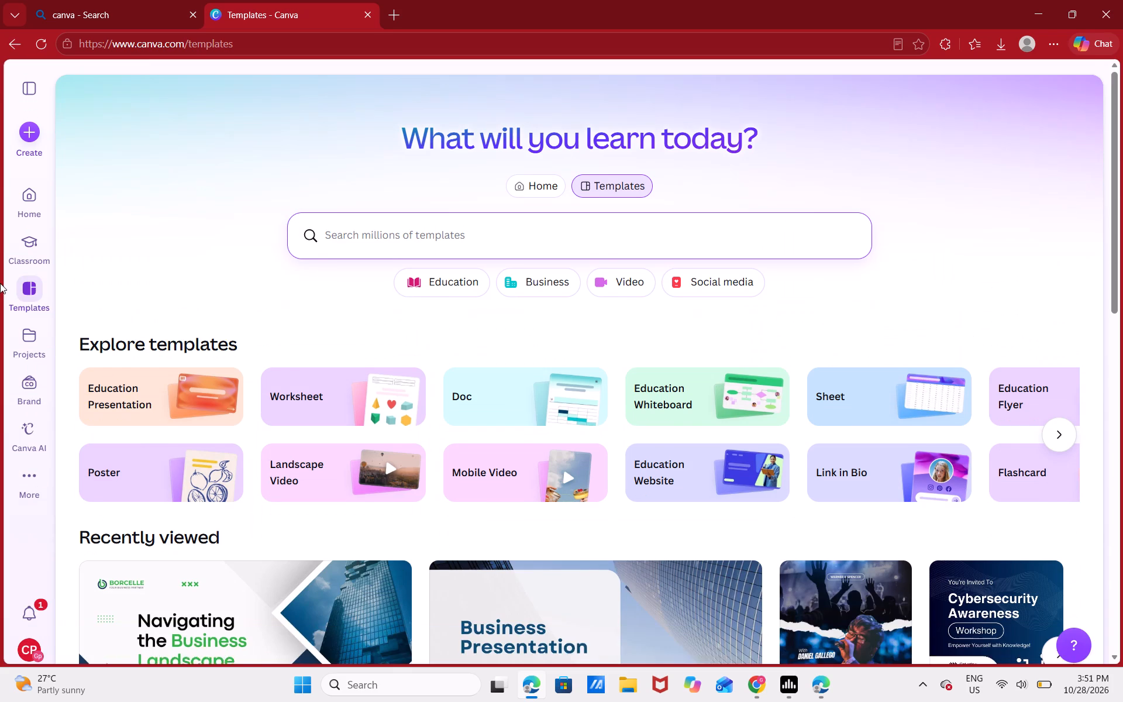
Open the Projects page and look through the recent designs and the folder list.
{"action": "left_click", "coordinate": [23, 317]}
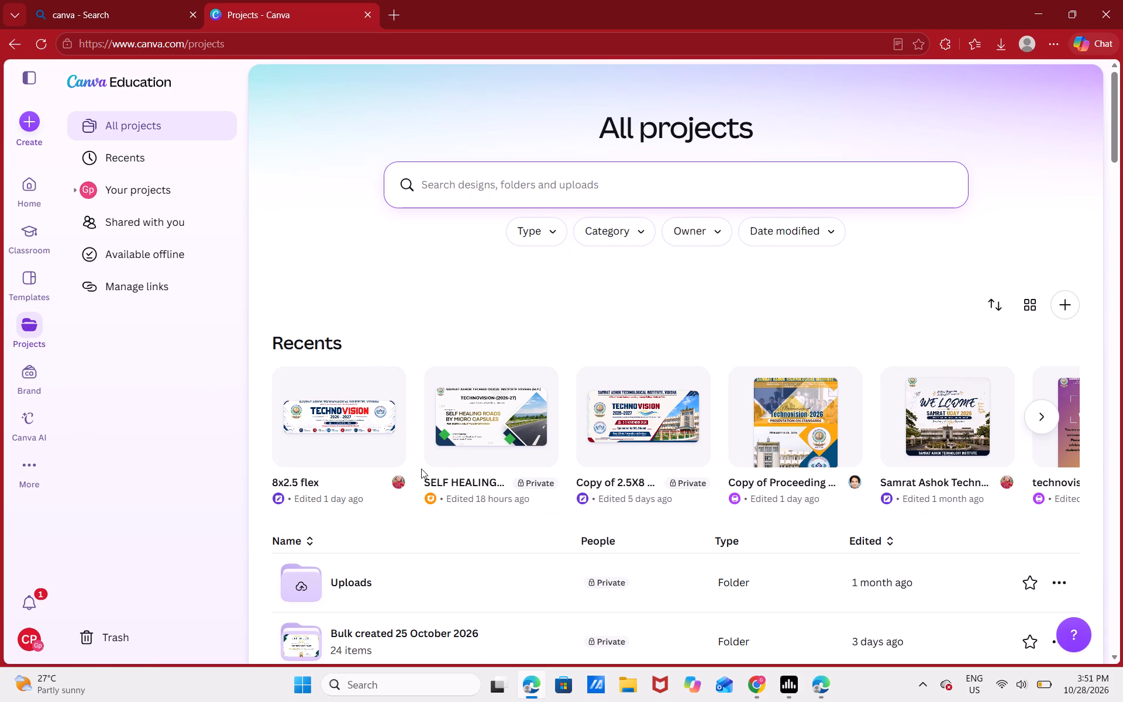
{"action": "scroll", "coordinate": [421, 469], "scroll_direction": "down", "scroll_amount": 1}
{"action": "scroll", "coordinate": [757, 381], "scroll_direction": "left", "scroll_amount": 3}
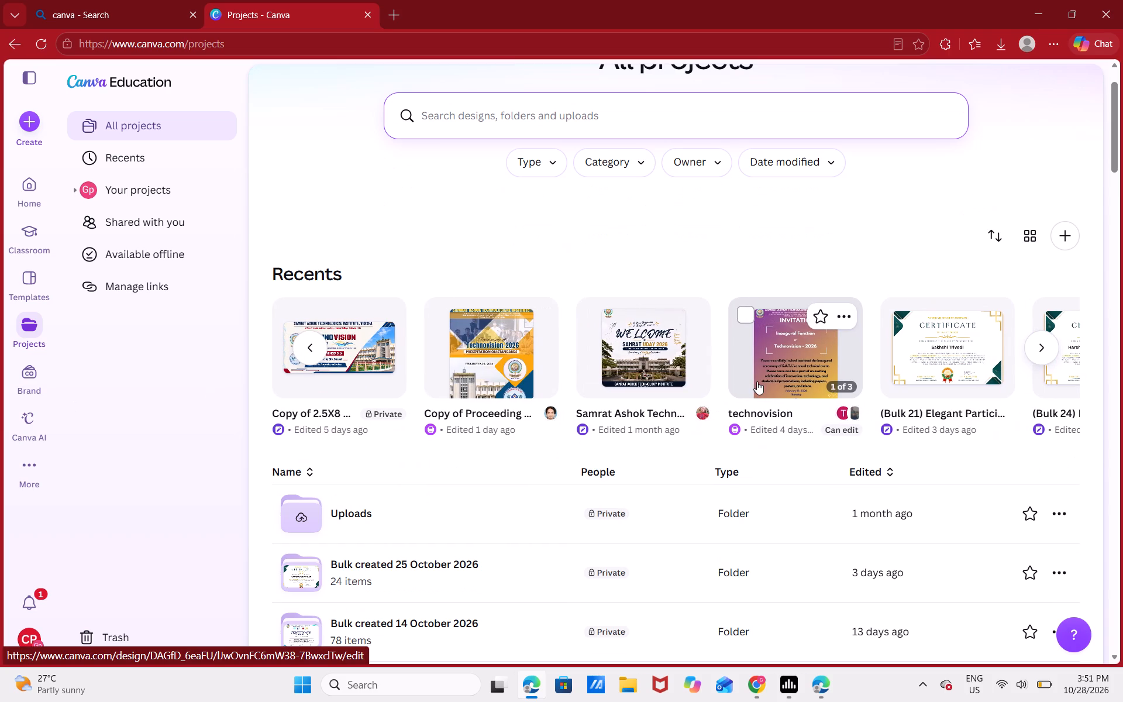
{"action": "scroll", "coordinate": [757, 381], "scroll_direction": "left", "scroll_amount": 2}
{"action": "scroll", "coordinate": [757, 381], "scroll_direction": "right", "scroll_amount": 8}
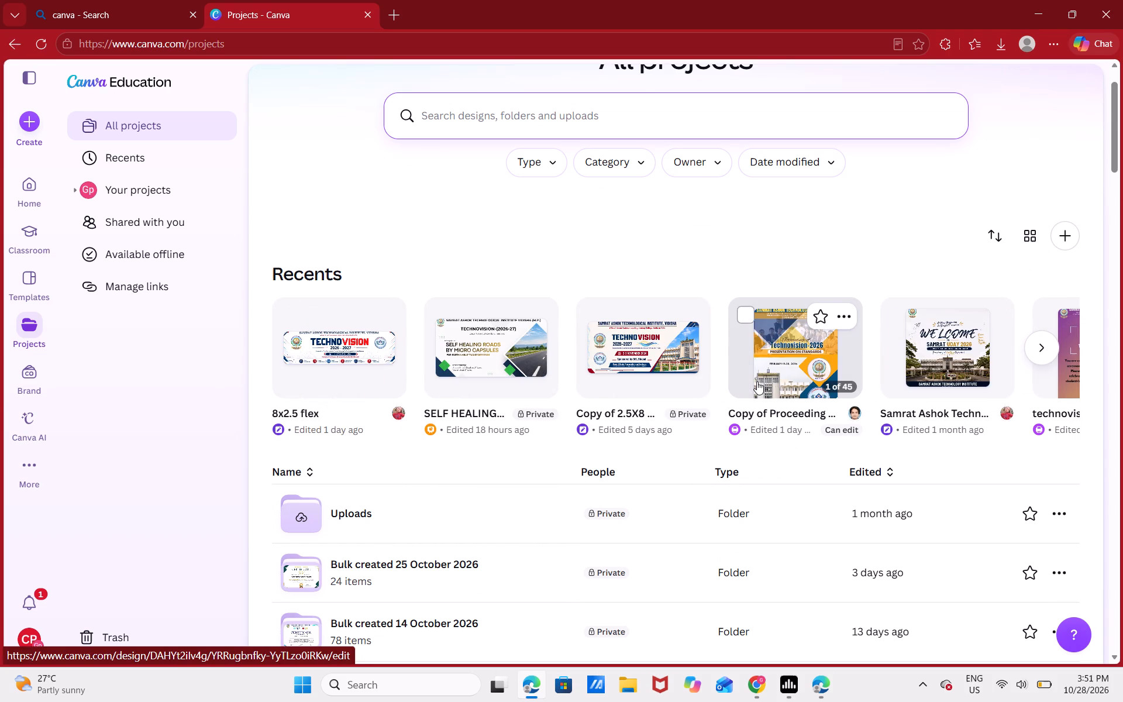
{"action": "scroll", "coordinate": [757, 381], "scroll_direction": "right", "scroll_amount": 2}
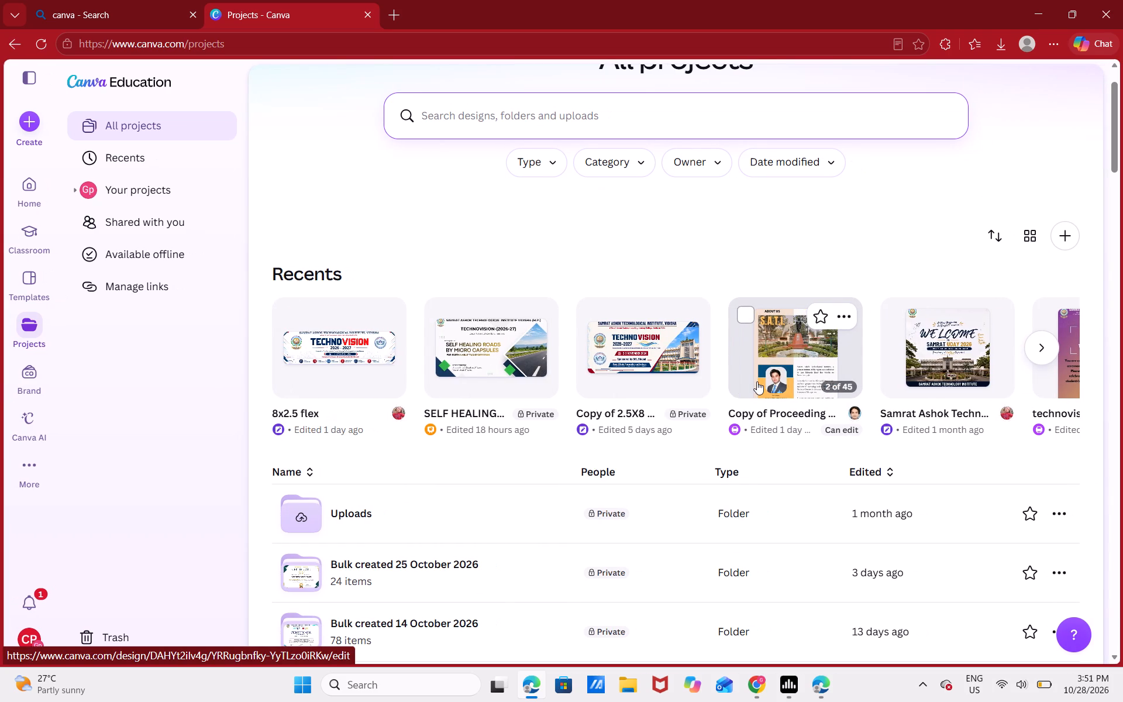
{"action": "scroll", "coordinate": [757, 381], "scroll_direction": "down", "scroll_amount": 2}
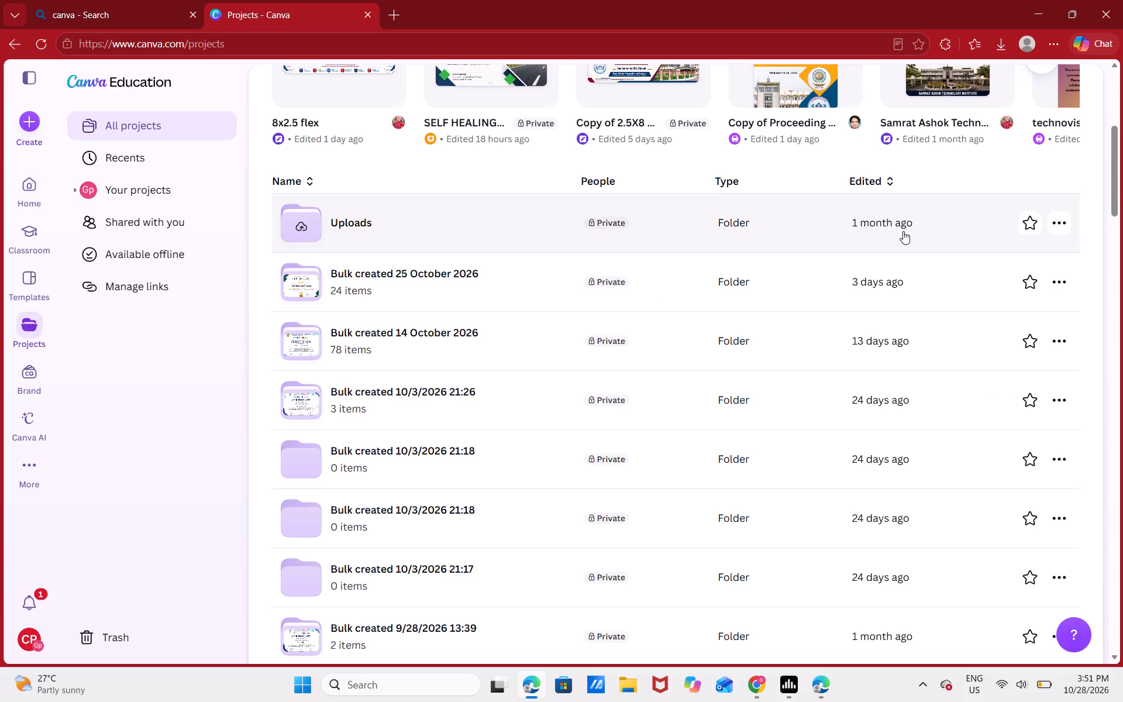
Switch to the other browser window showing the signed-out Canva home page and close both of its tabs.
{"action": "key", "text": "alt+Tab"}
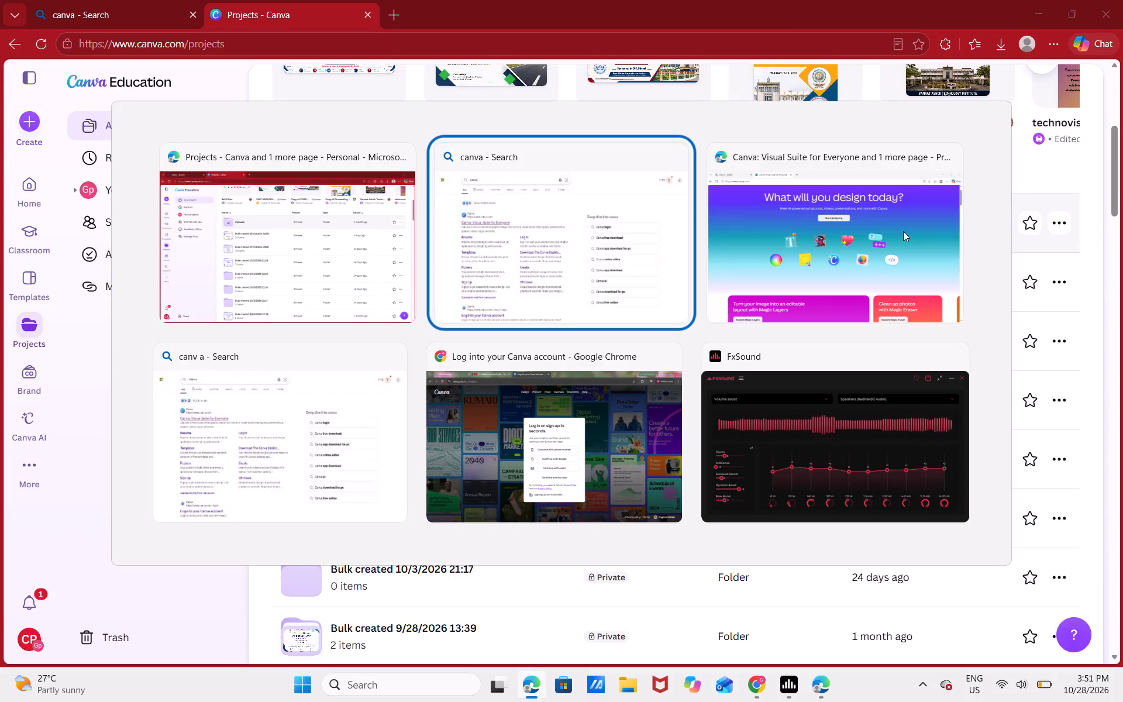
{"action": "key", "text": "alt+Tab"}
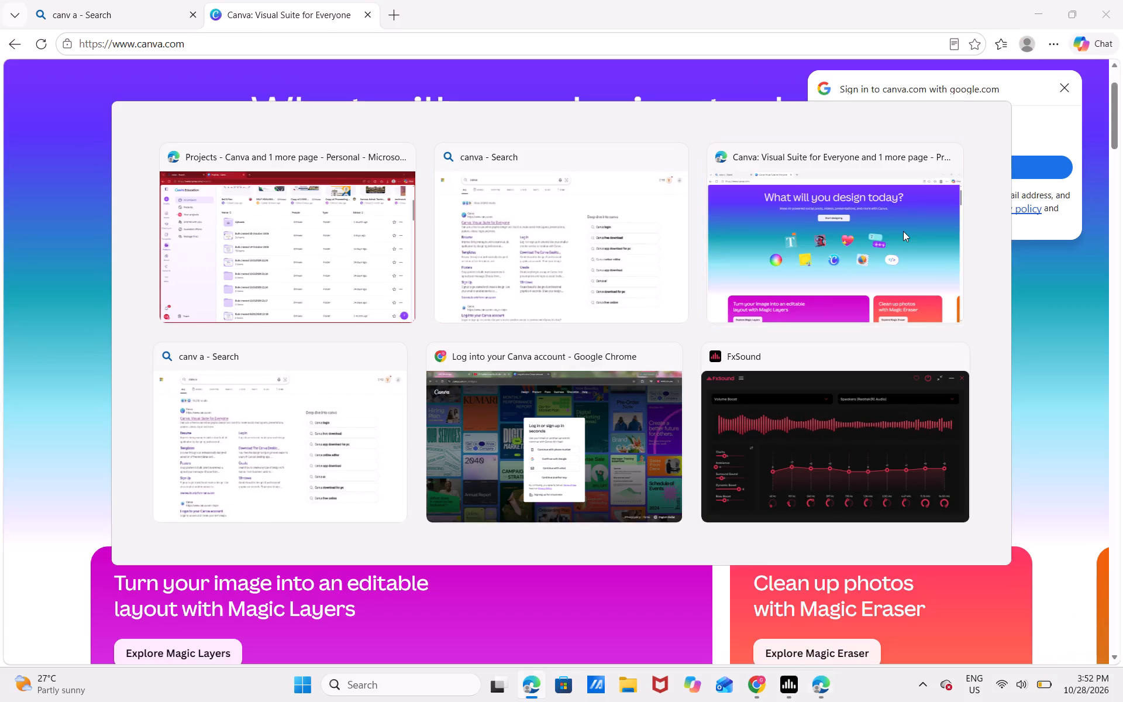
{"action": "key", "text": "ctrl+w"}
{"action": "key", "text": "ctrl+w"}
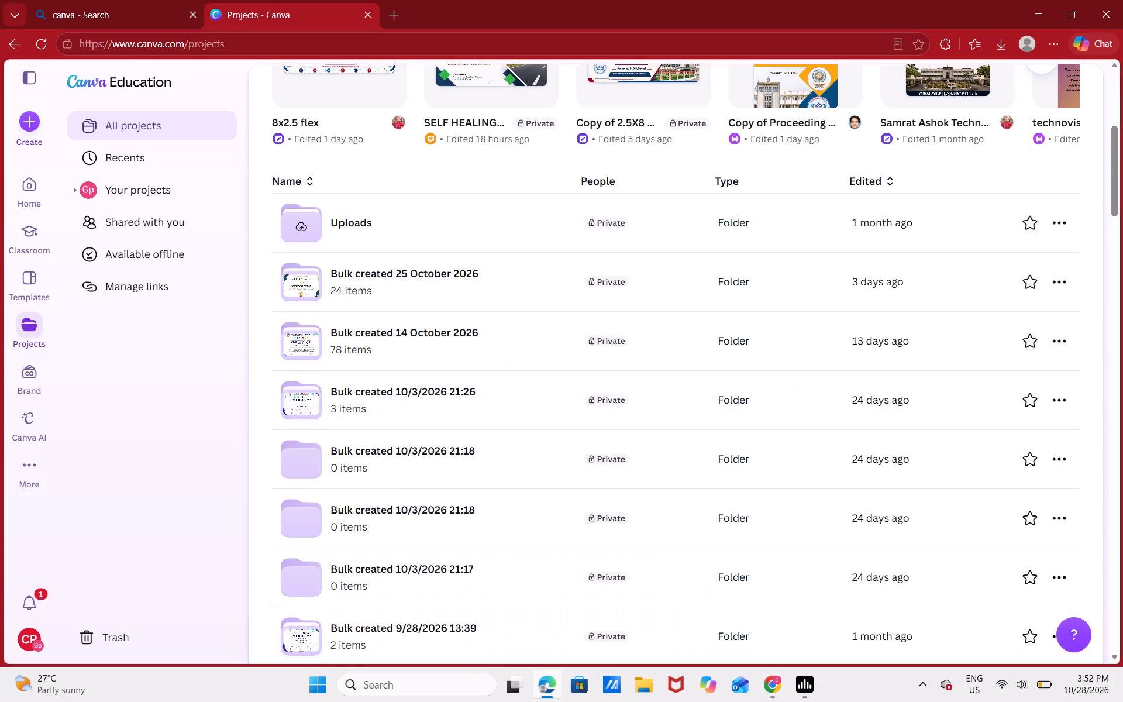
Open a new tab alongside the Canva Projects page and begin an address search with "we".
{"action": "key", "text": "ctrl+t"}
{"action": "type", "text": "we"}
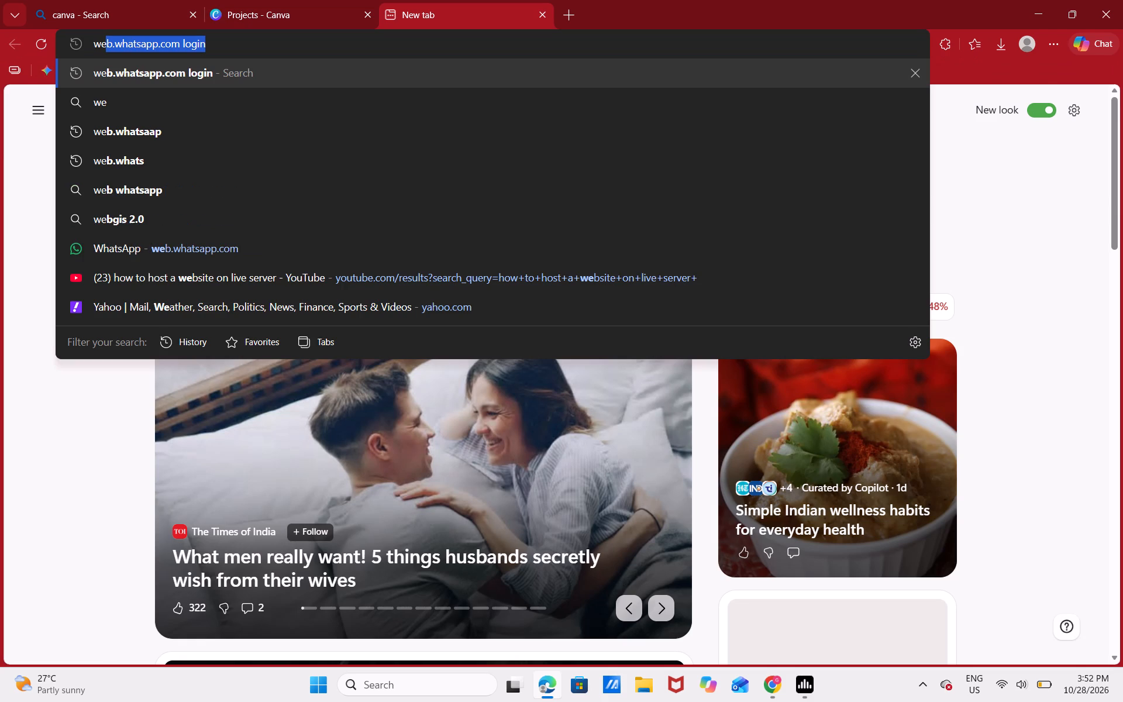
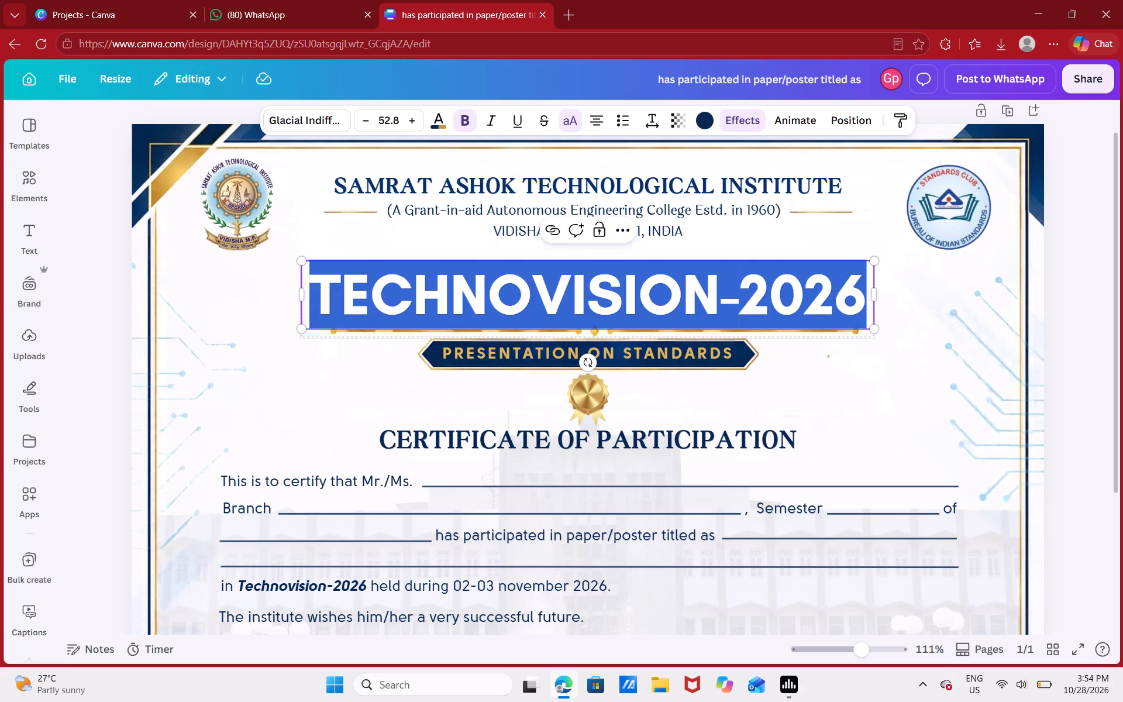
Change the certificate's main heading to "TECHNOVISION 2026-27" and widen its text box to fit on one line.
{"action": "key", "text": "BackSpace"}
{"action": "key", "text": "space"}
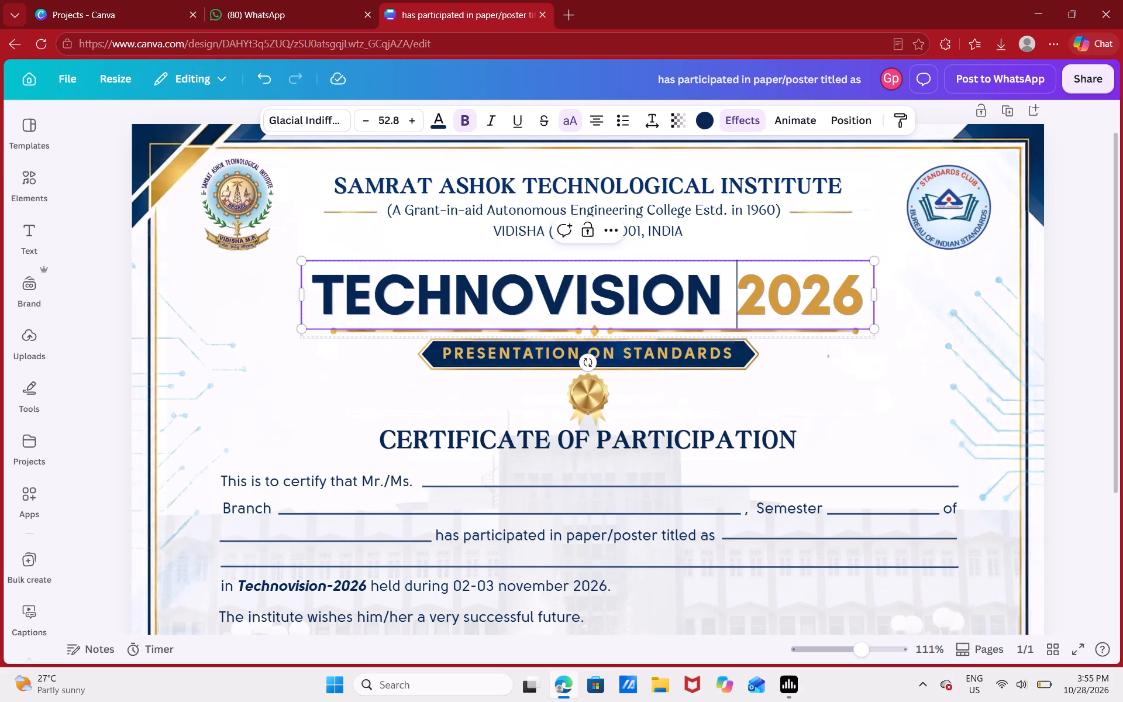
{"action": "key", "text": "Right"}
{"action": "key", "text": "Right"}
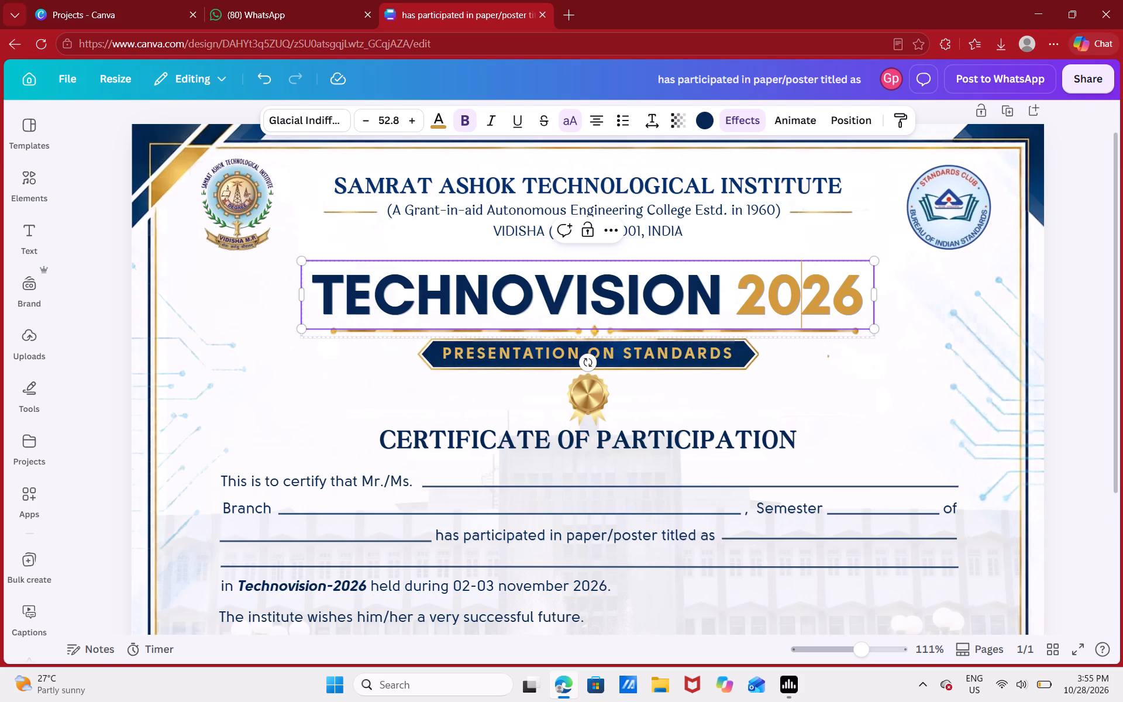
{"action": "key", "text": "Right"}
{"action": "key", "text": "Right"}
{"action": "key", "text": "minus"}
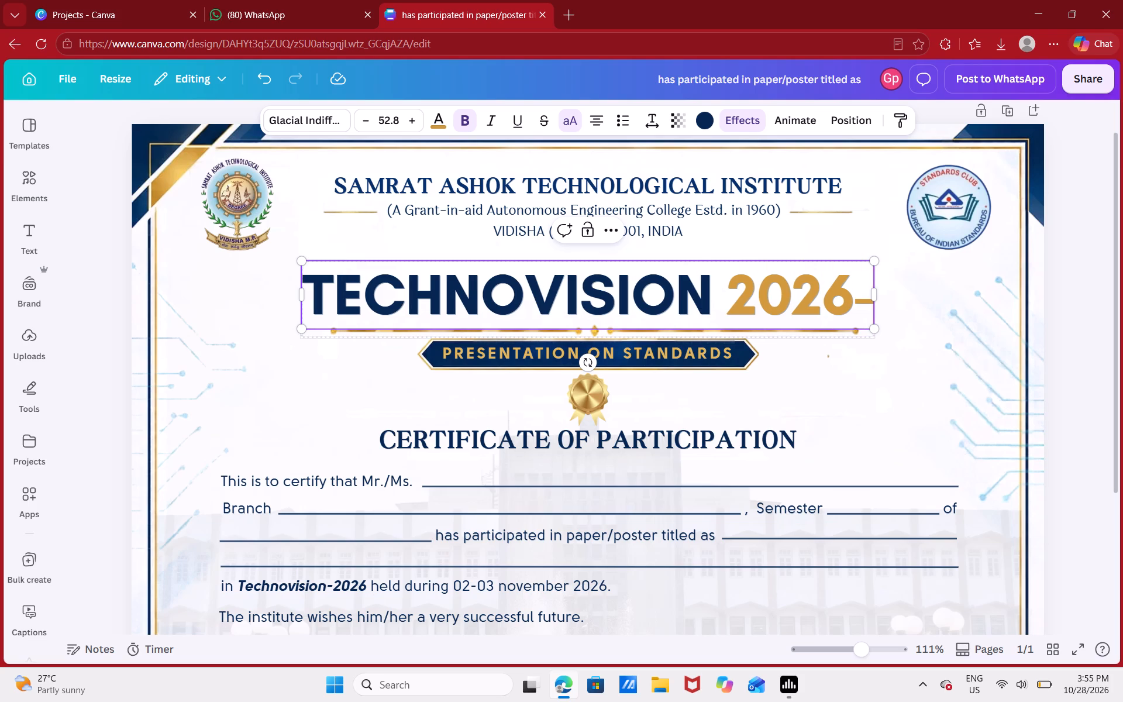
{"action": "type", "text": "27"}
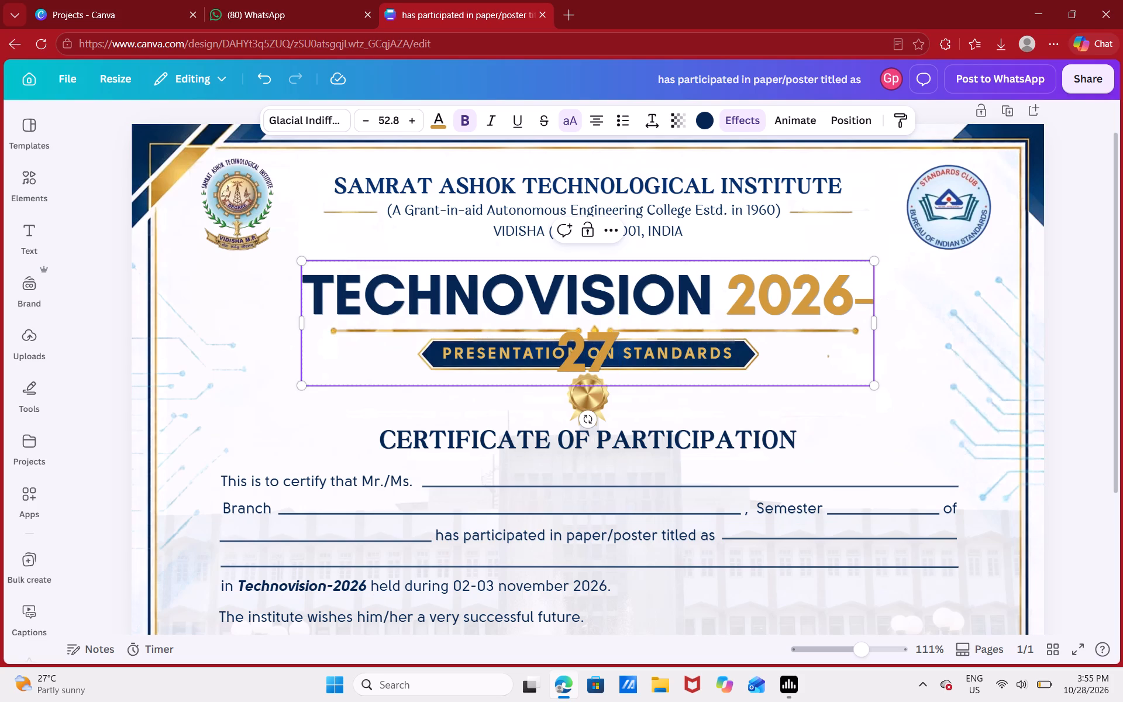
{"action": "left_click_drag", "start_coordinate": [877, 319], "coordinate": [924, 314]}
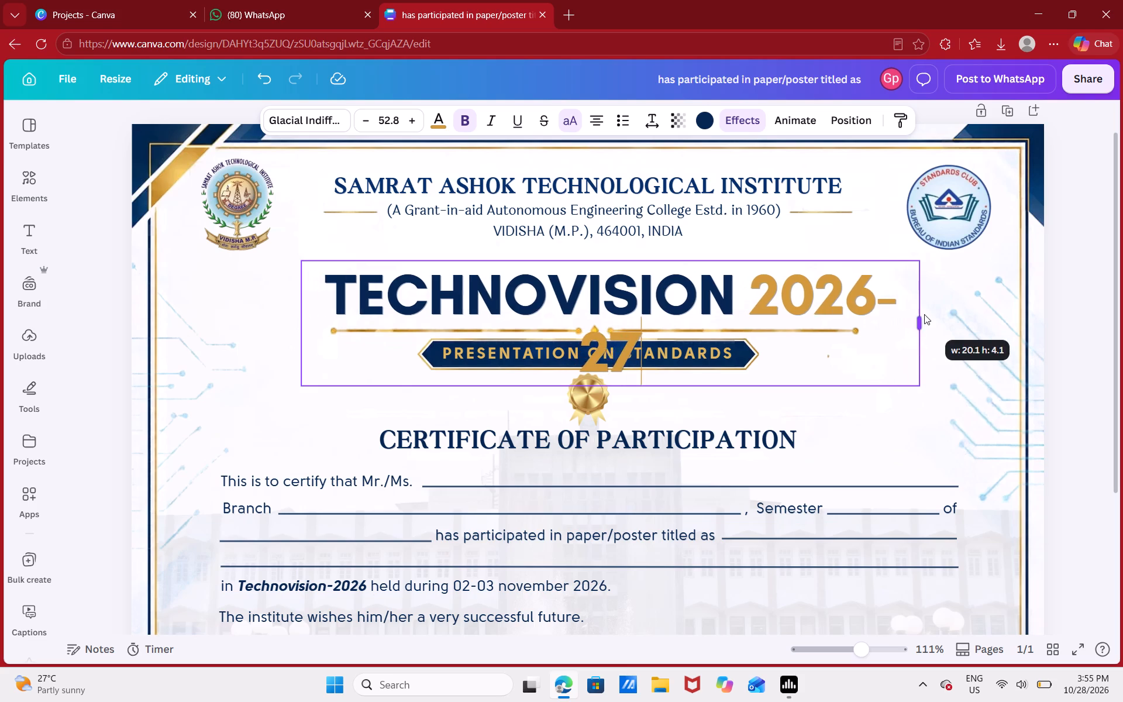
{"action": "left_click_drag", "start_coordinate": [924, 314], "coordinate": [974, 308]}
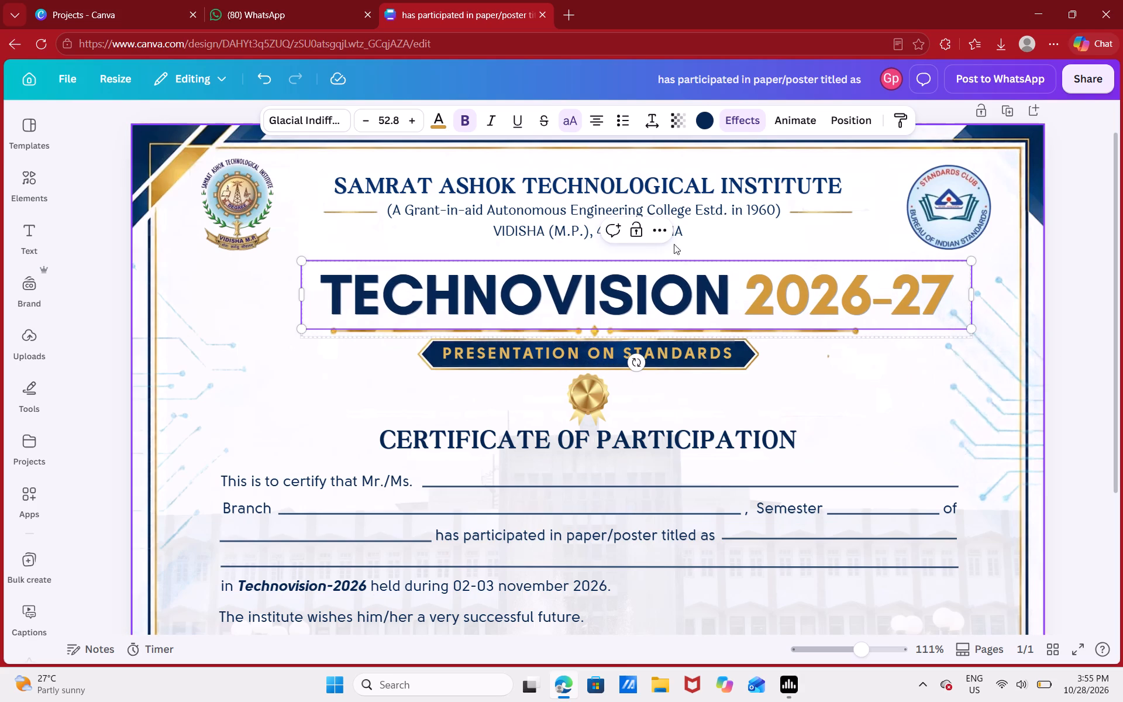
Align the TECHNOVISION heading to the centre of the page.
{"action": "left_click", "coordinate": [659, 232]}
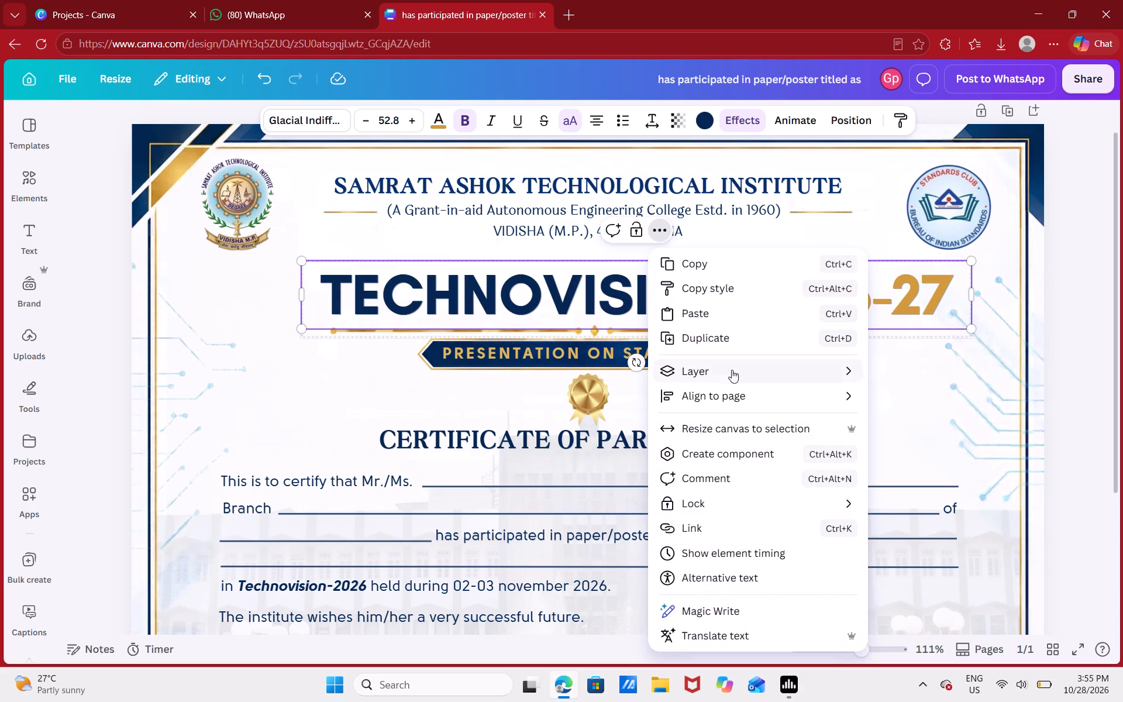
{"action": "left_click", "coordinate": [729, 394]}
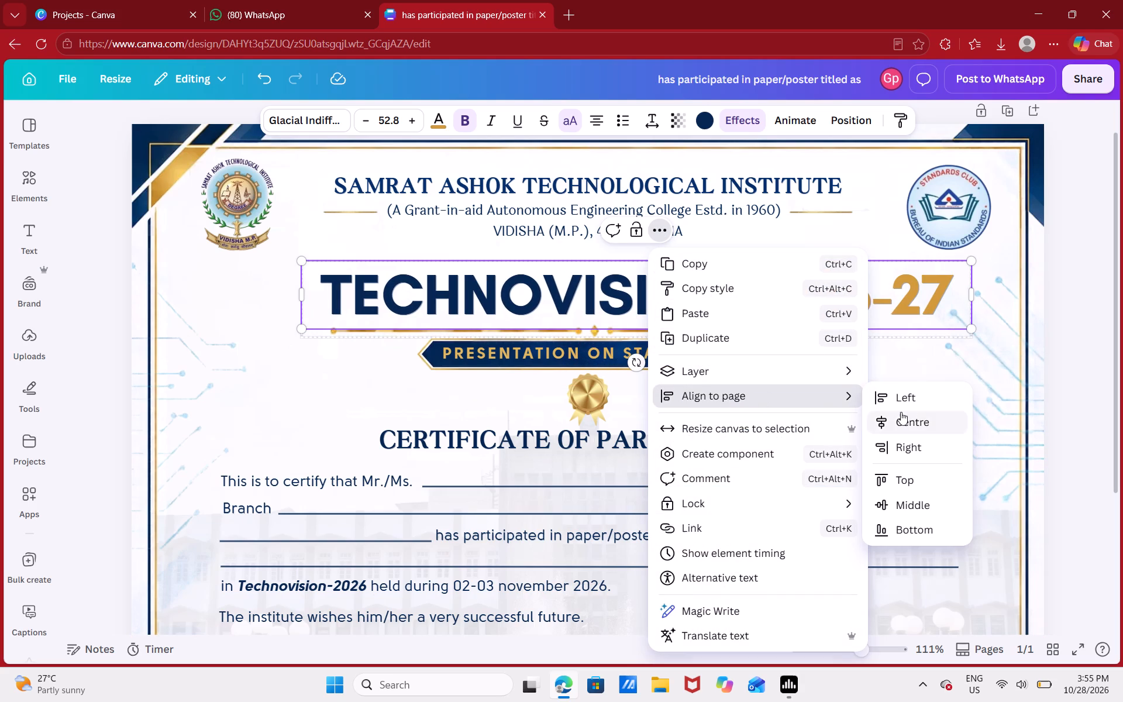
{"action": "left_click", "coordinate": [901, 412]}
{"action": "left_click", "coordinate": [1076, 316]}
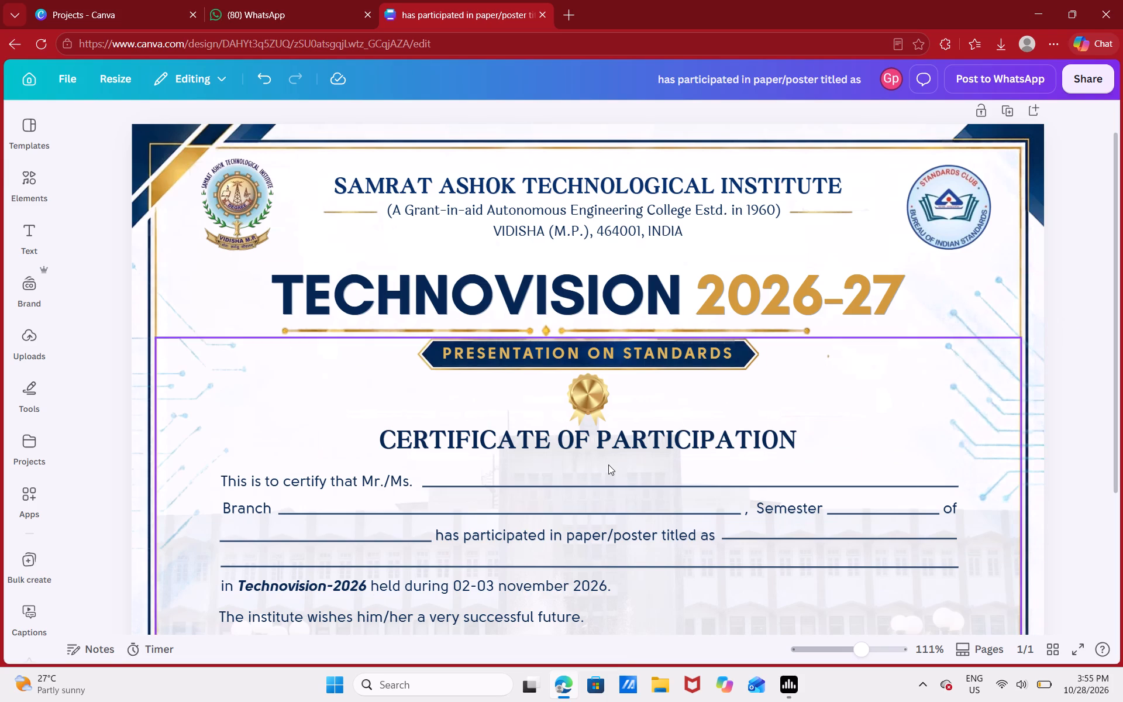
Reword the participation phrase in the certificate body to read "has presented the paper/poster titled as".
{"action": "scroll", "coordinate": [608, 464], "scroll_direction": "down", "scroll_amount": 2}
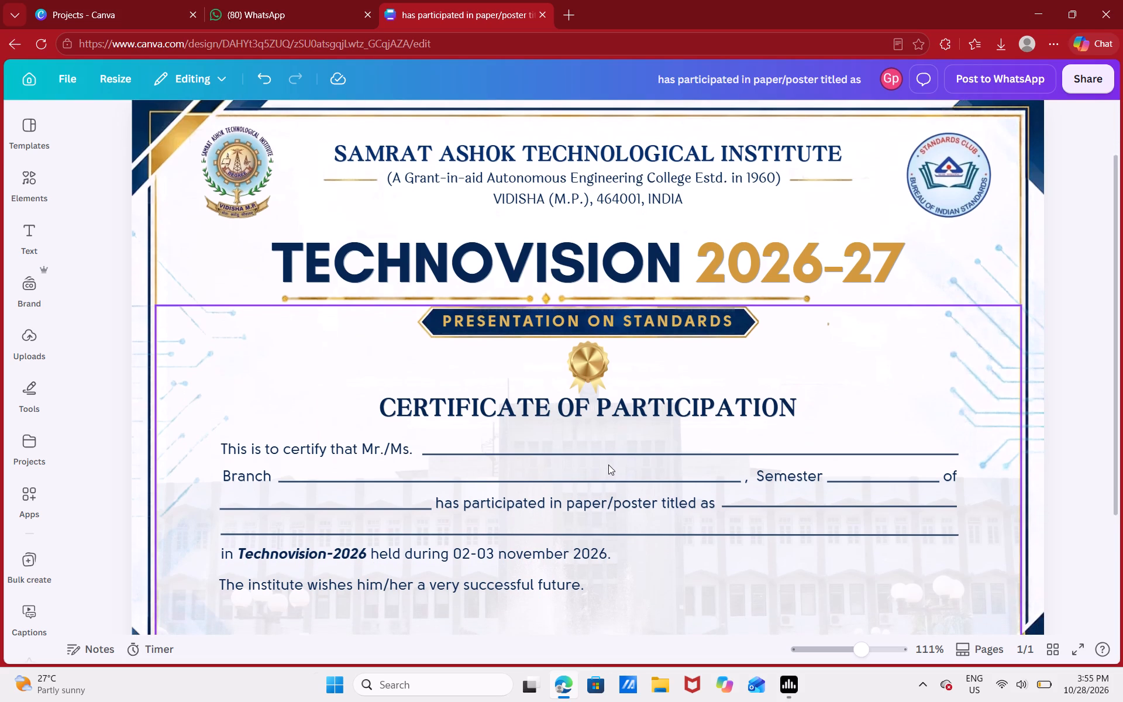
{"action": "scroll", "coordinate": [608, 464], "scroll_direction": "down", "scroll_amount": 1}
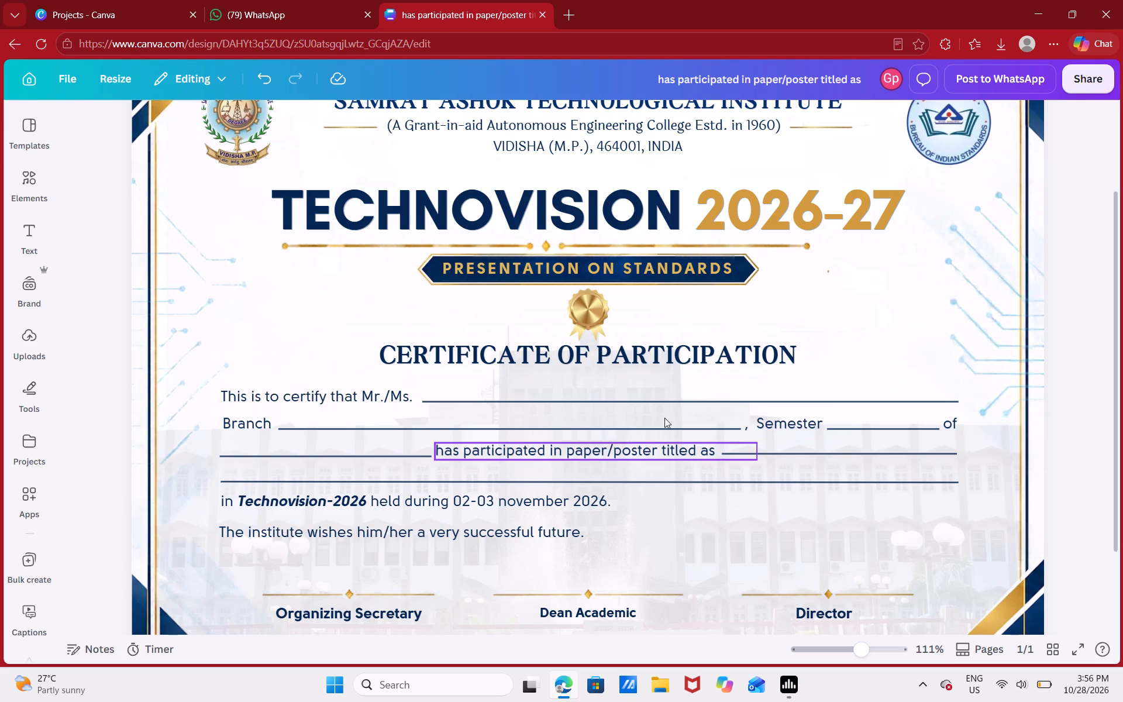
{"action": "double_click", "coordinate": [560, 446]}
{"action": "left_click", "coordinate": [560, 446]}
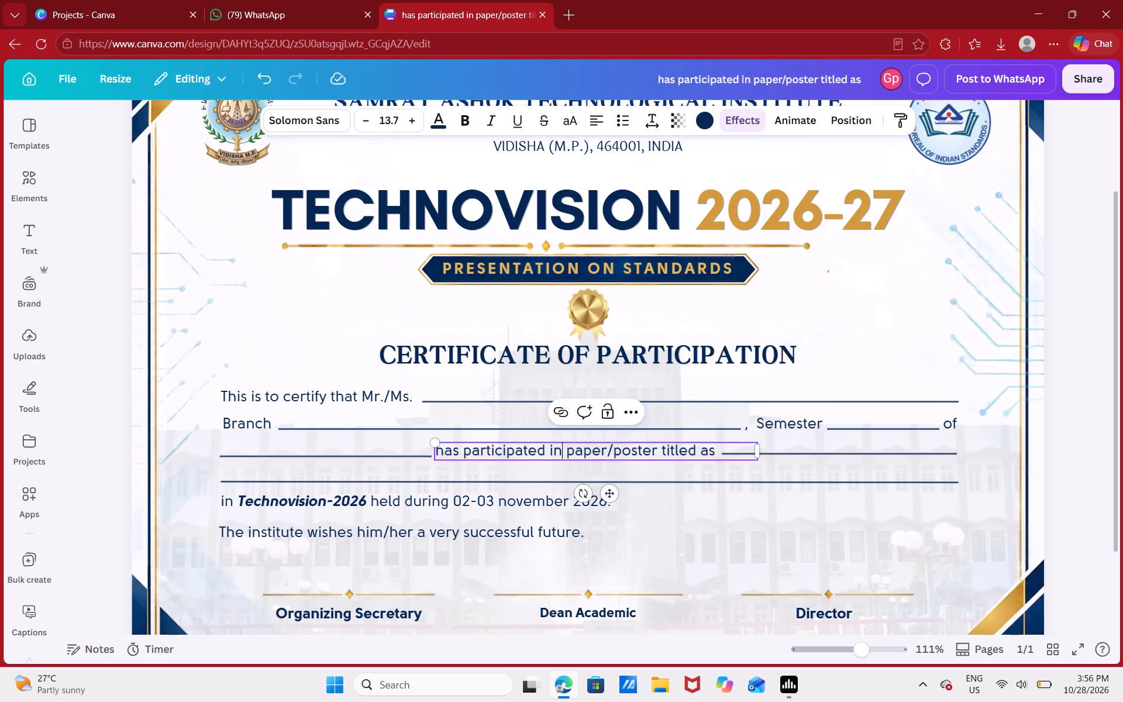
{"action": "key", "text": "BackSpace"}
{"action": "key", "text": "BackSpace"}
{"action": "key", "text": "BackSpace"}
{"action": "key", "text": "BackSpace"}
{"action": "key", "text": "BackSpace"}
{"action": "key", "text": "BackSpace"}
{"action": "key", "text": "BackSpace"}
{"action": "key", "text": "BackSpace"}
{"action": "key", "text": "BackSpace"}
{"action": "key", "text": "BackSpace"}
{"action": "key", "text": "BackSpace"}
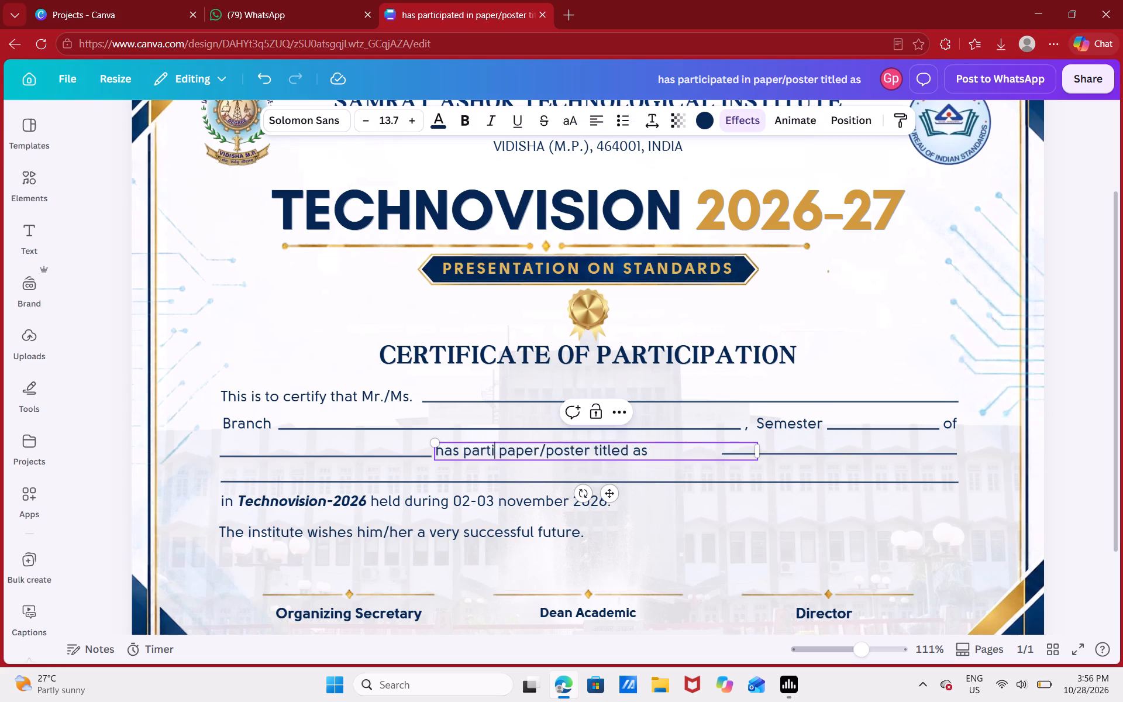
{"action": "key", "text": "BackSpace"}
{"action": "key", "text": "BackSpace"}
{"action": "key", "text": "BackSpace"}
{"action": "type", "text": "resented"}
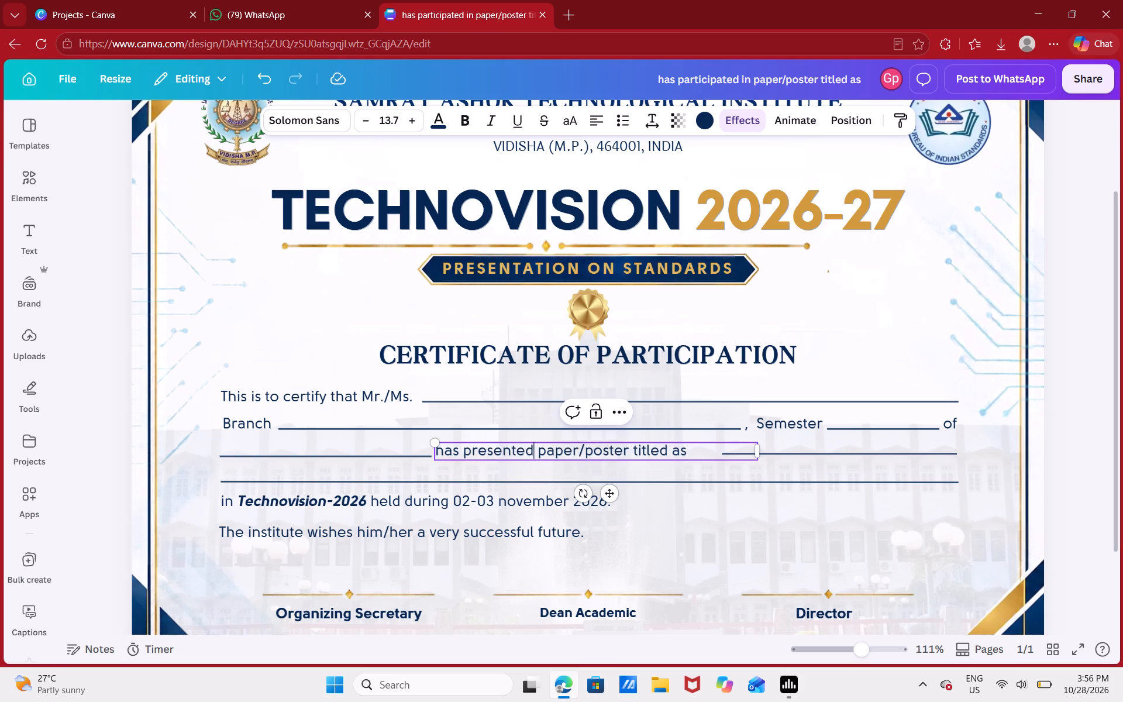
{"action": "key", "text": "space"}
{"action": "type", "text": "the"}
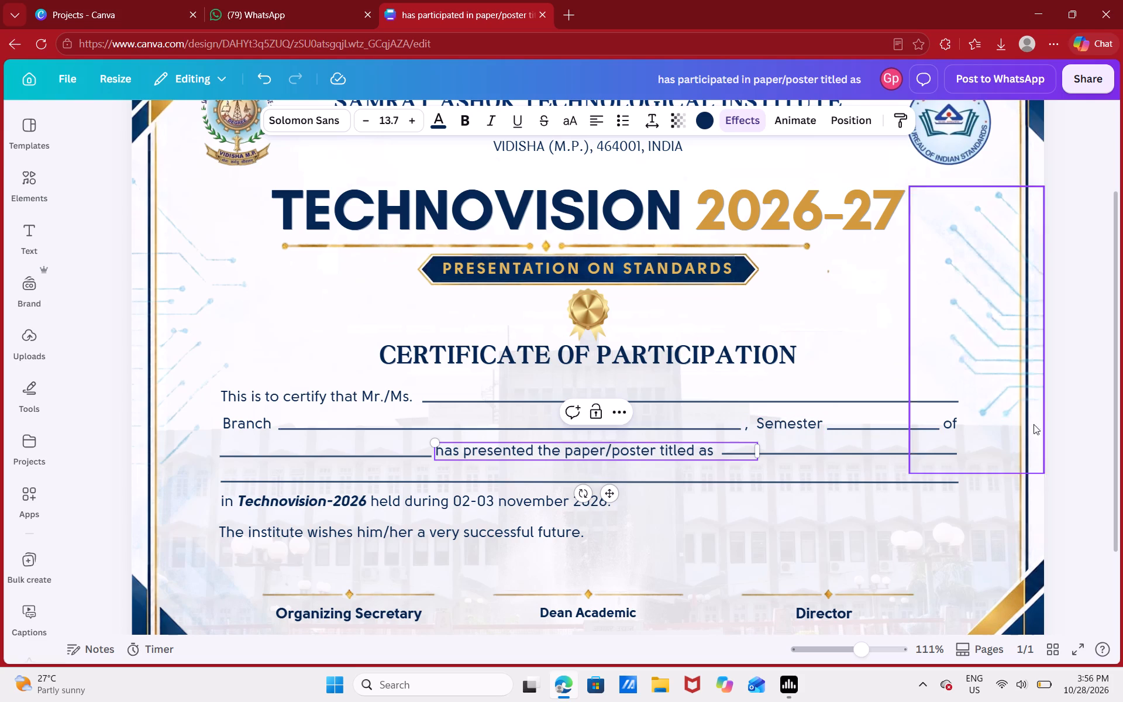
{"action": "left_click", "coordinate": [1059, 424]}
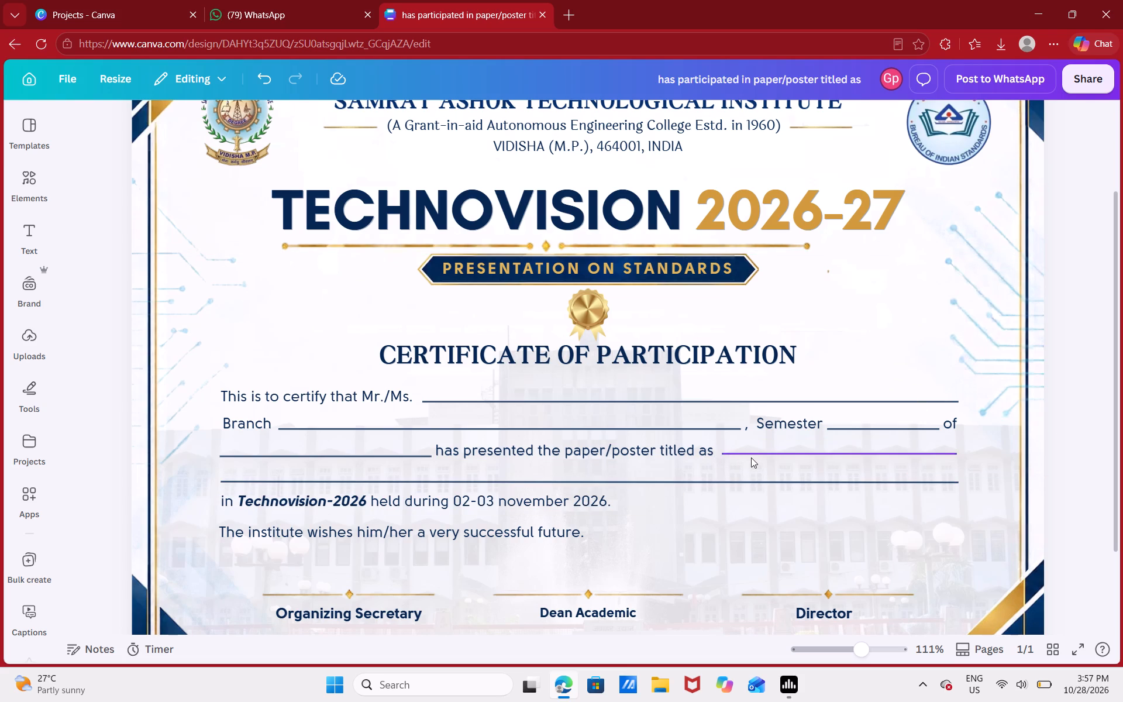
Remove the word "the" so the phrase reads "has presented paper/poster titled as".
{"action": "double_click", "coordinate": [561, 457]}
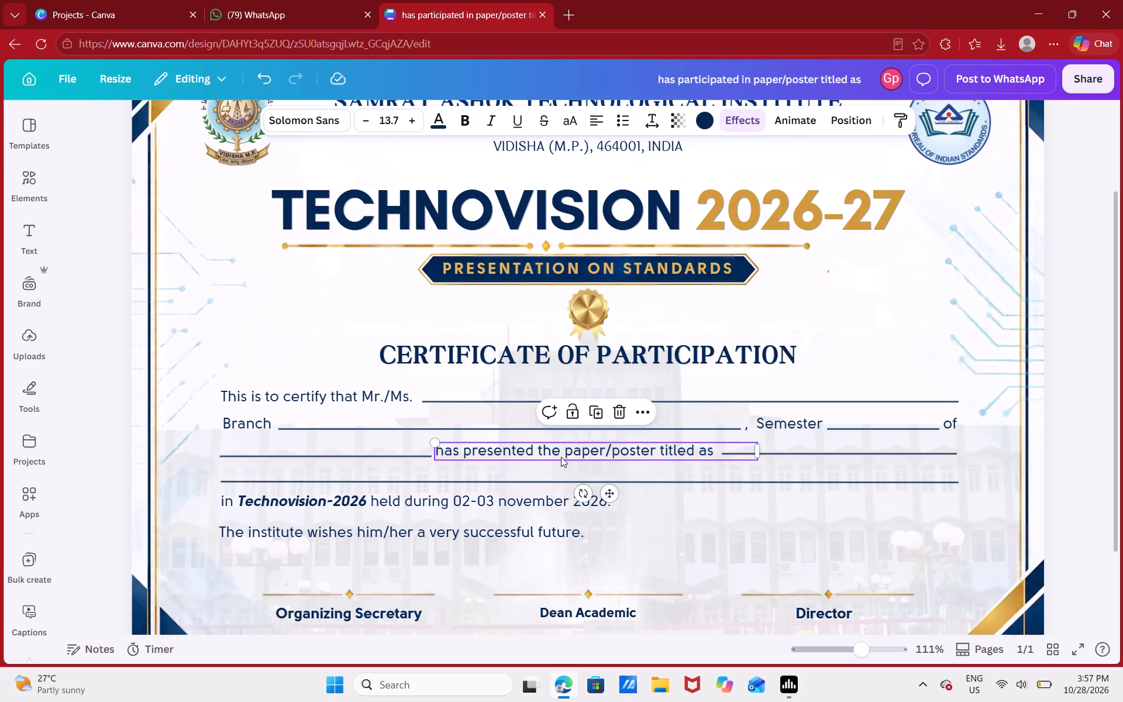
{"action": "key", "text": "BackSpace"}
{"action": "key", "text": "BackSpace"}
{"action": "key", "text": "BackSpace"}
{"action": "key", "text": "BackSpace"}
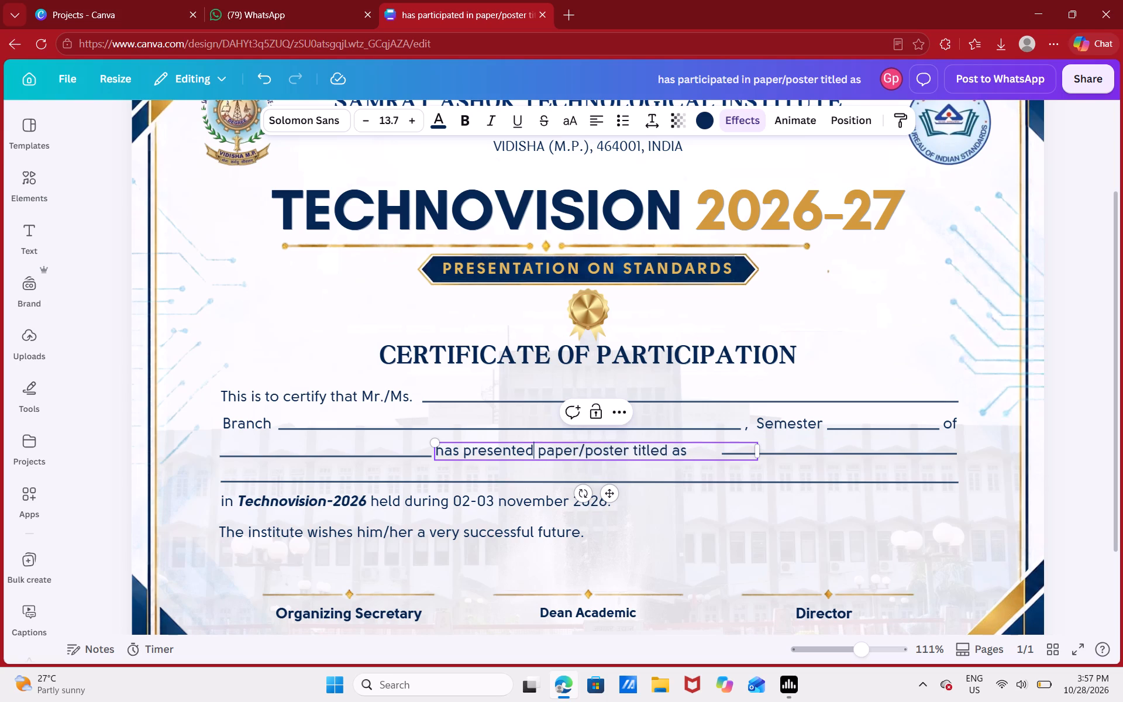
Extend the blank line after "titled as" leftwards to close the gap to the shortened text.
{"action": "left_click", "coordinate": [805, 454]}
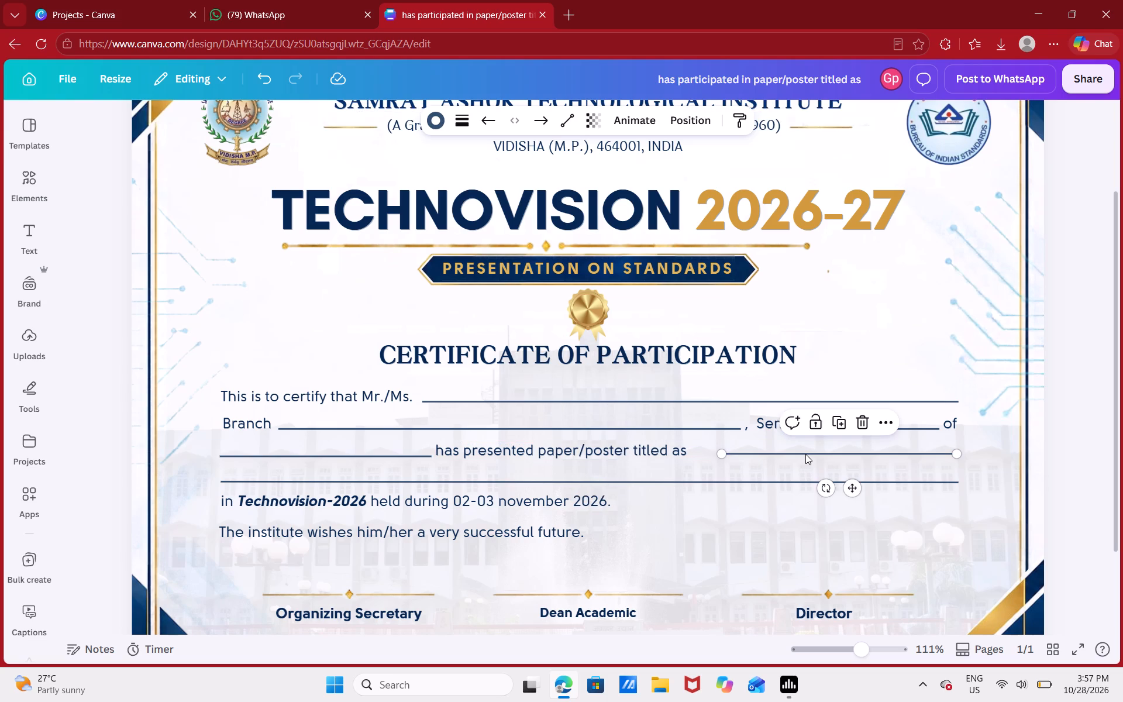
{"action": "left_click_drag", "start_coordinate": [724, 454], "coordinate": [716, 454]}
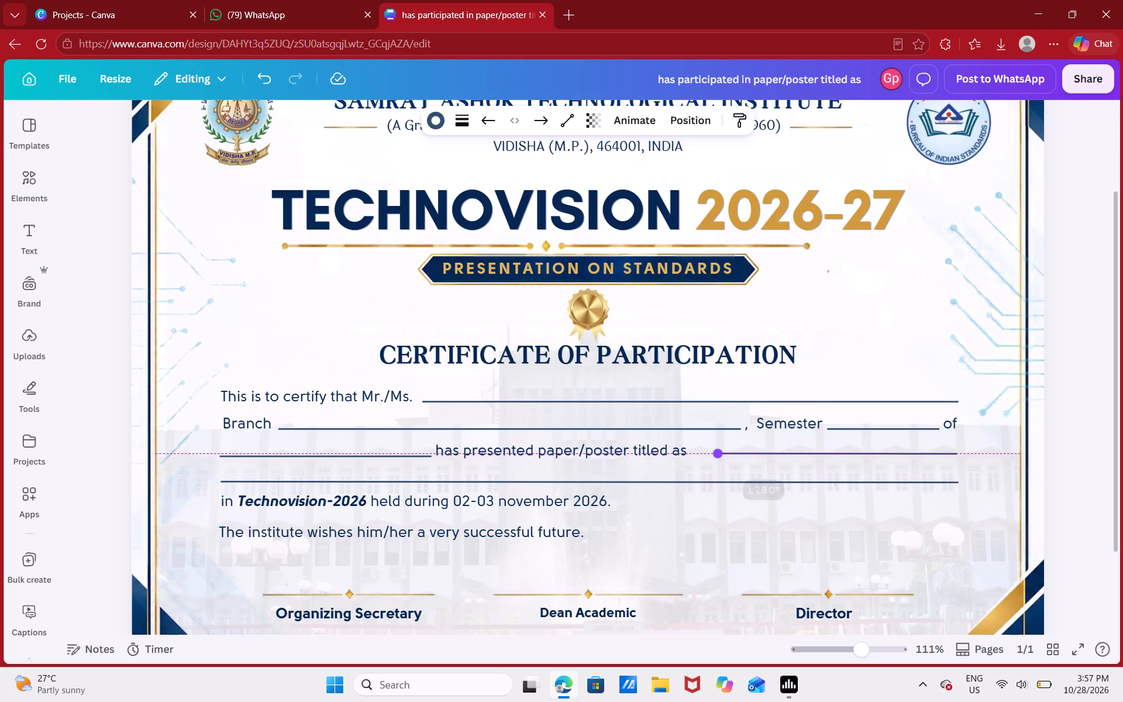
{"action": "left_click_drag", "start_coordinate": [716, 454], "coordinate": [698, 455]}
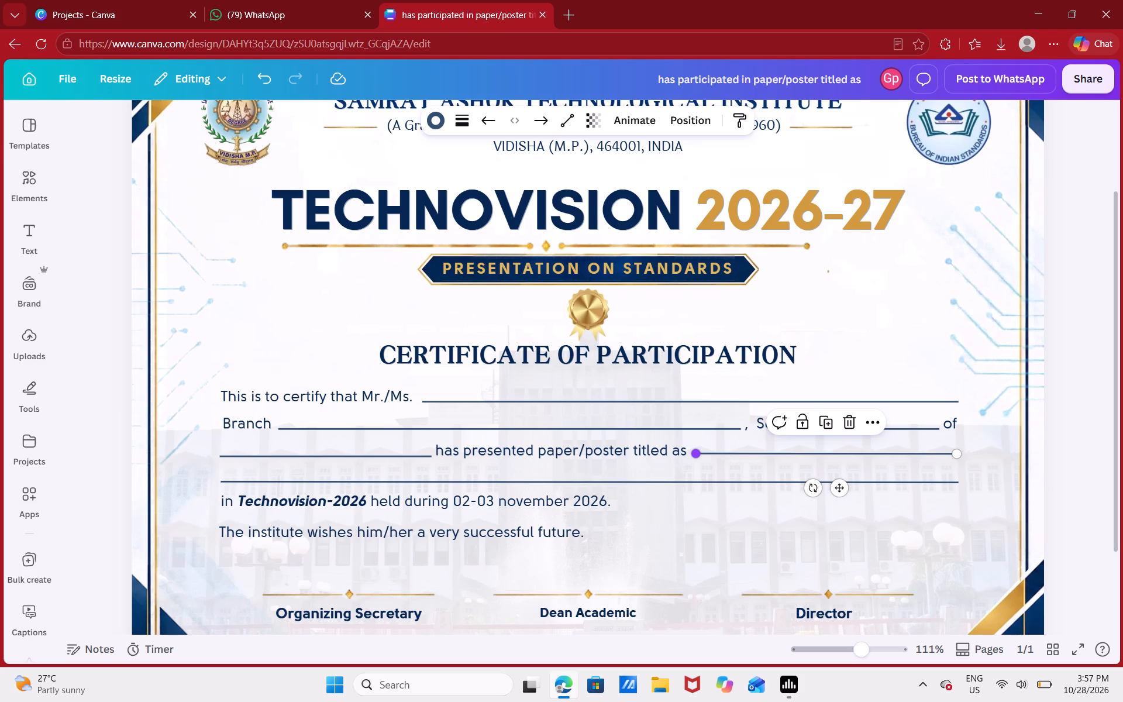
{"action": "left_click", "coordinate": [1087, 456]}
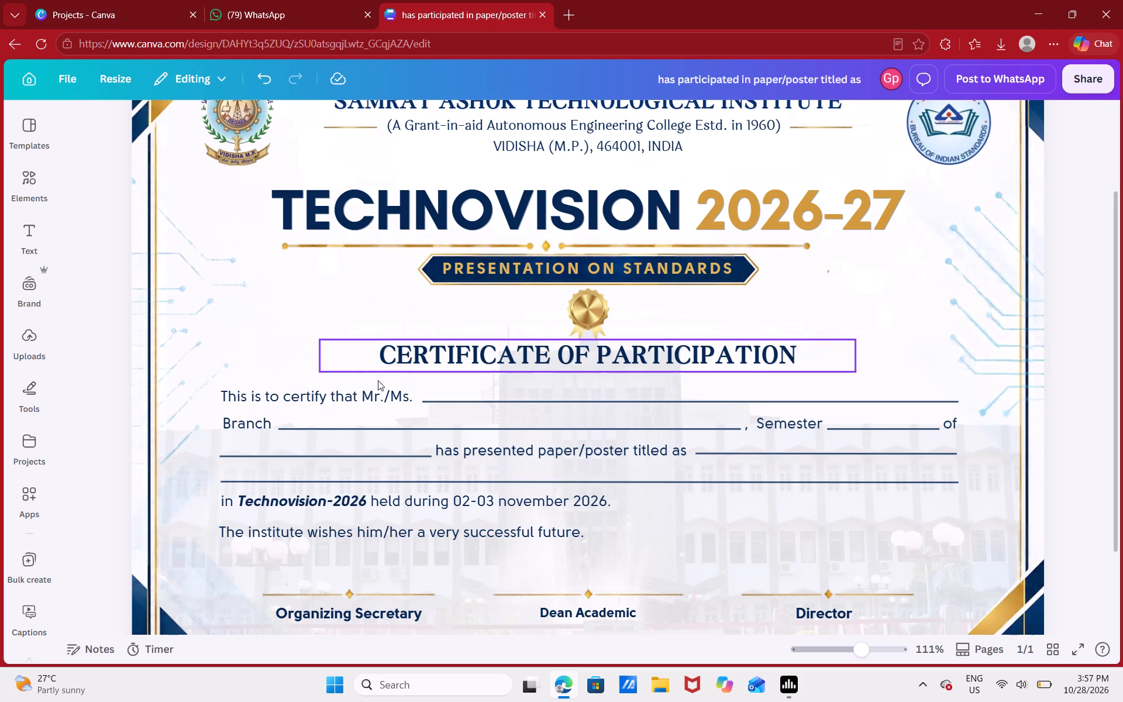
Change the event name in the "held during" sentence to "Technovision 2026-27".
{"action": "double_click", "coordinate": [326, 500]}
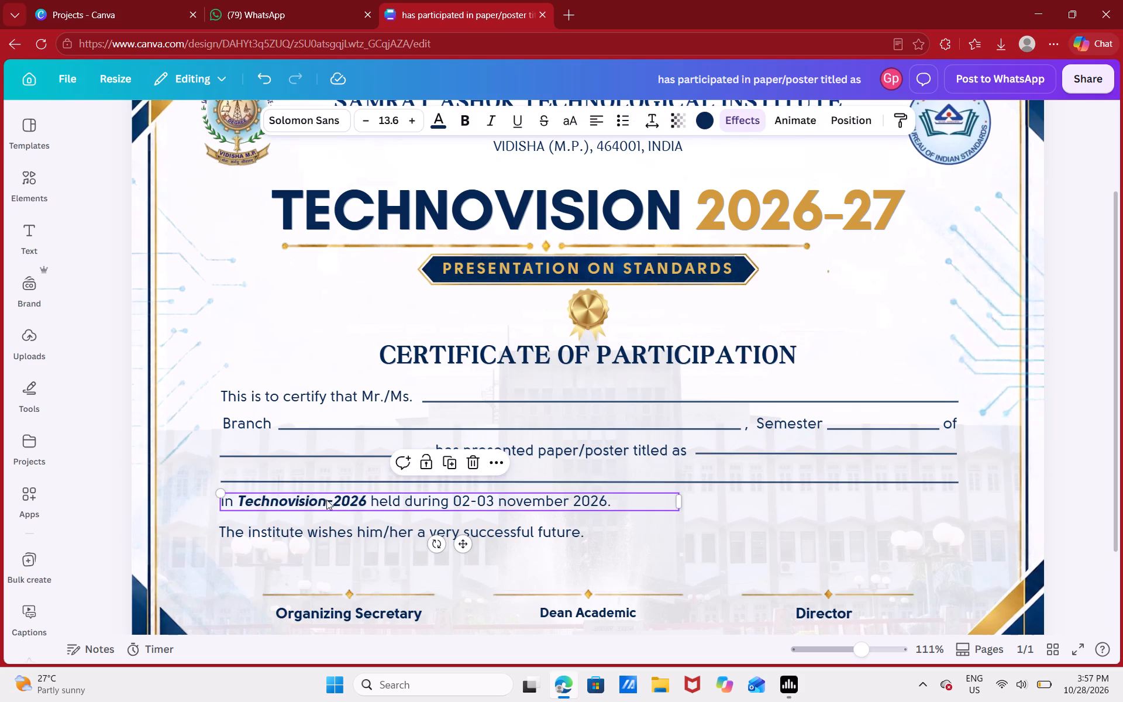
{"action": "left_click", "coordinate": [326, 500]}
{"action": "key", "text": "Right"}
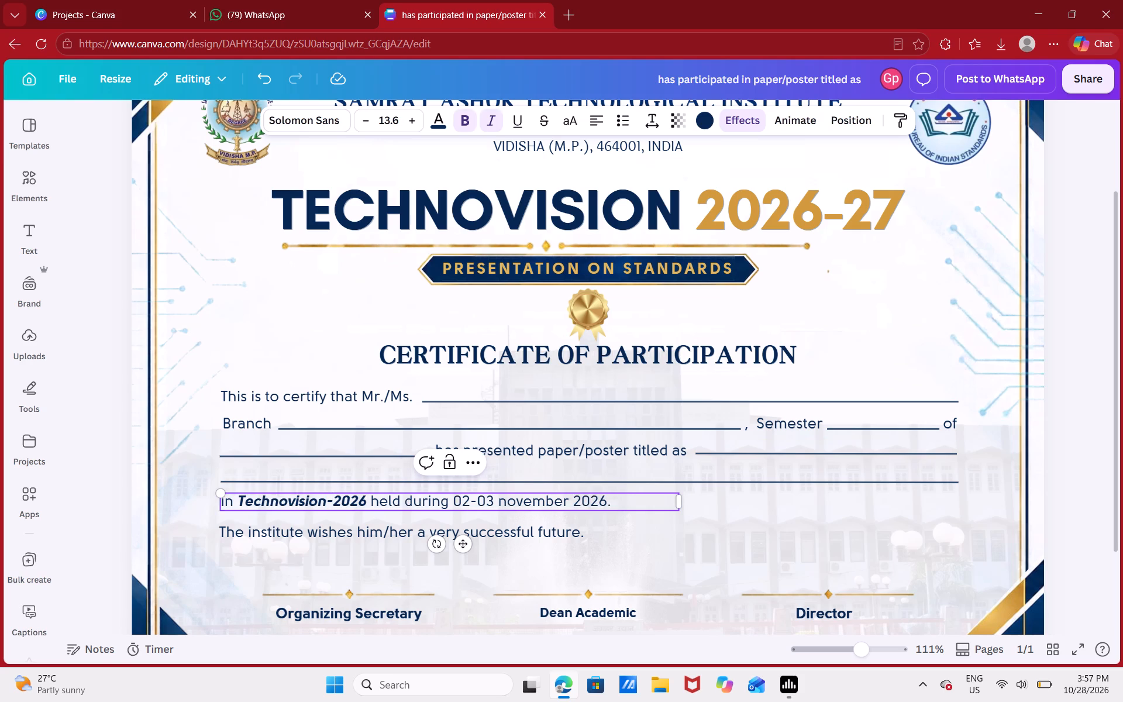
{"action": "key", "text": "BackSpace"}
{"action": "key", "text": "space"}
{"action": "key", "text": "Right"}
{"action": "key", "text": "Right"}
{"action": "key", "text": "Right"}
{"action": "key", "text": "Right"}
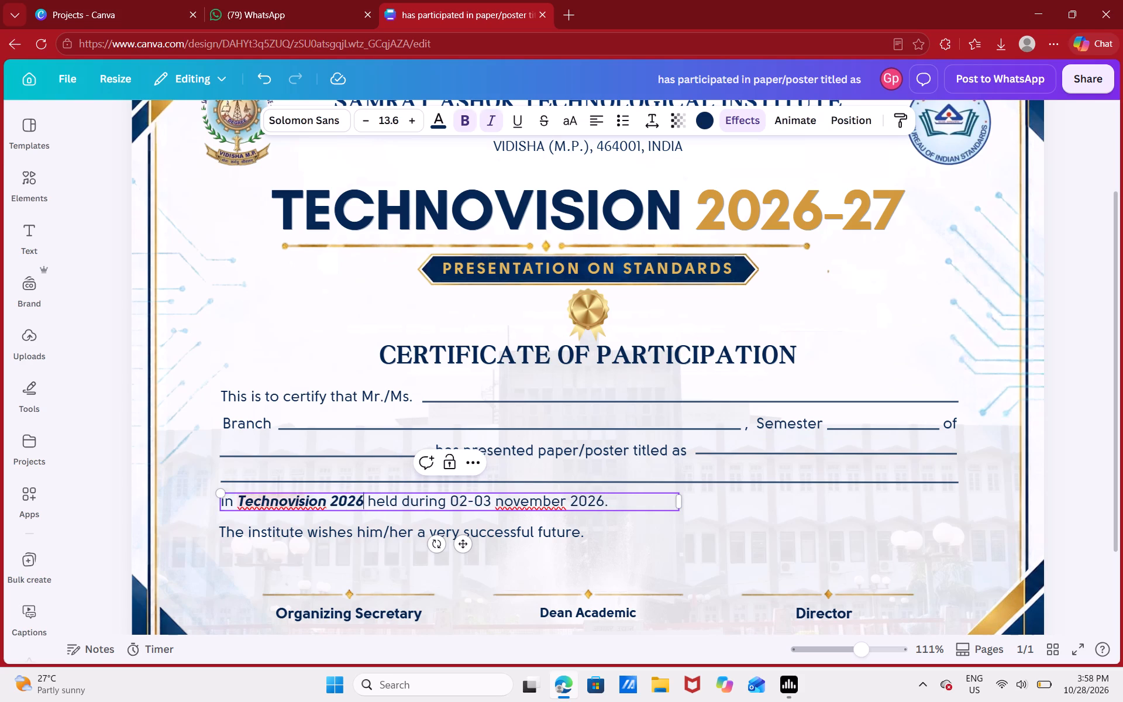
{"action": "type", "text": "-27"}
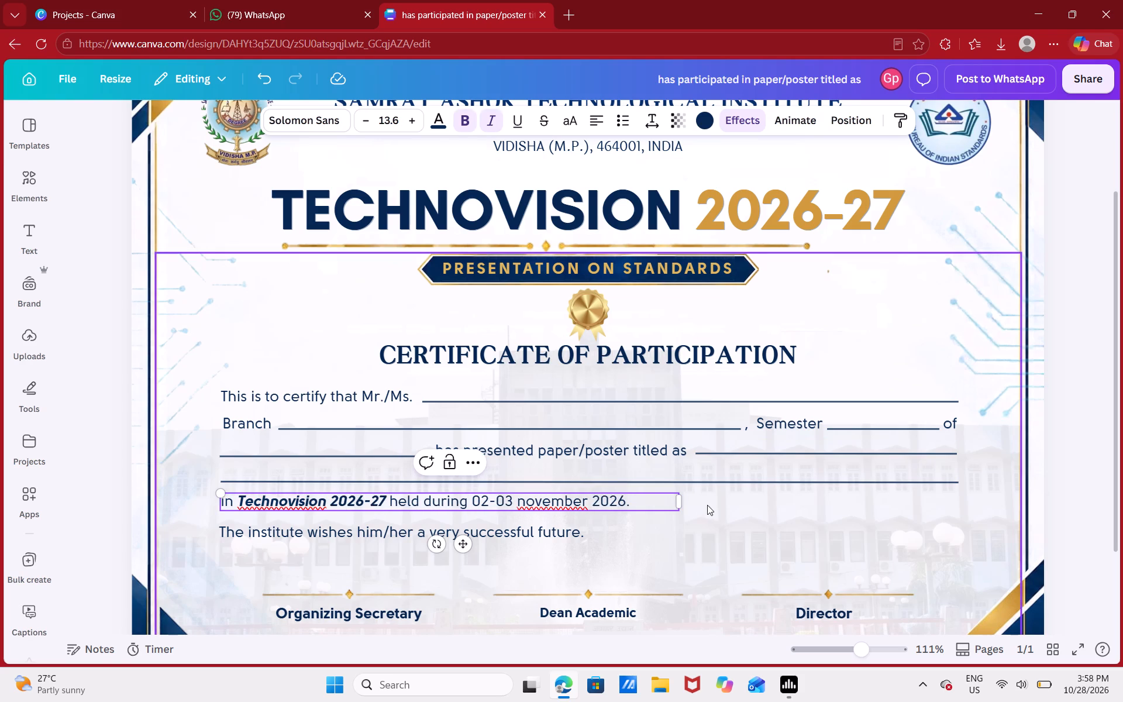
Capitalise the month in the event date so it reads "November".
{"action": "left_click", "coordinate": [526, 498]}
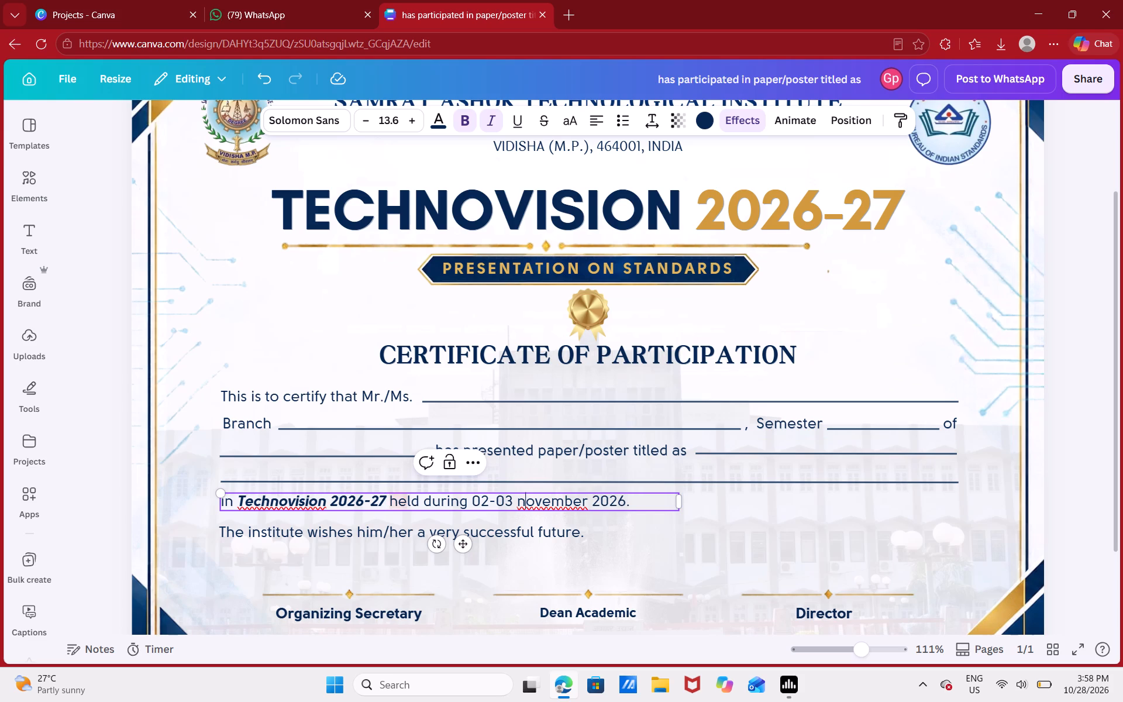
{"action": "key", "text": "BackSpace"}
{"action": "key", "text": "shift+n"}
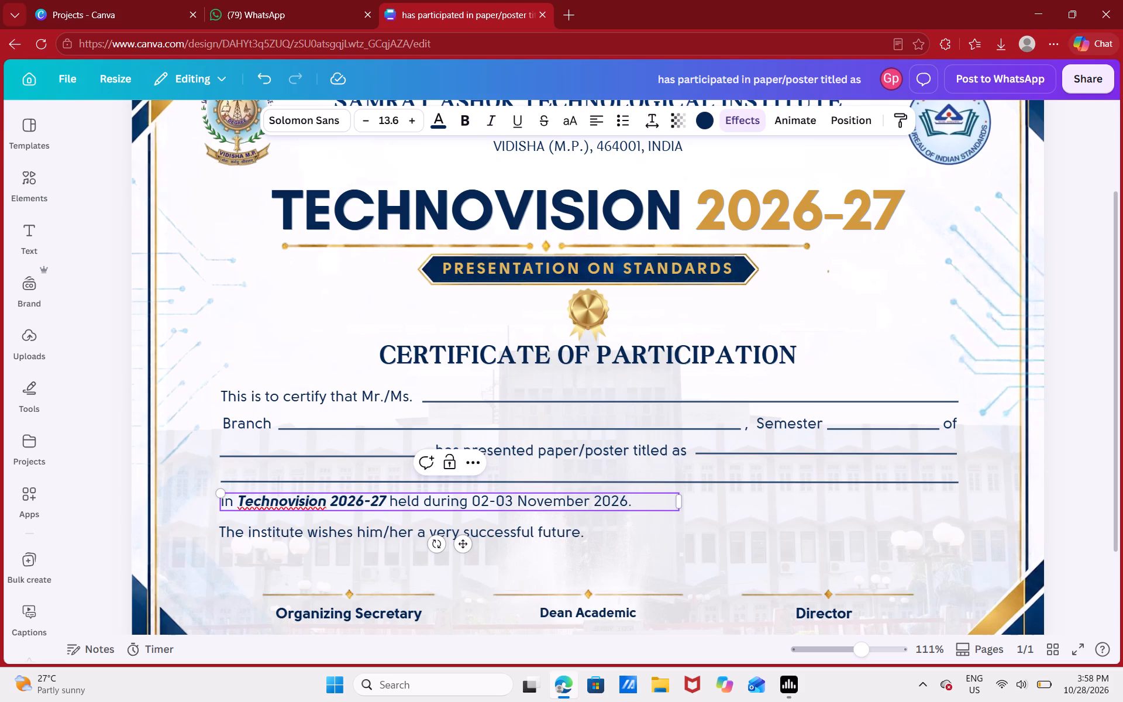
{"action": "left_click", "coordinate": [710, 505]}
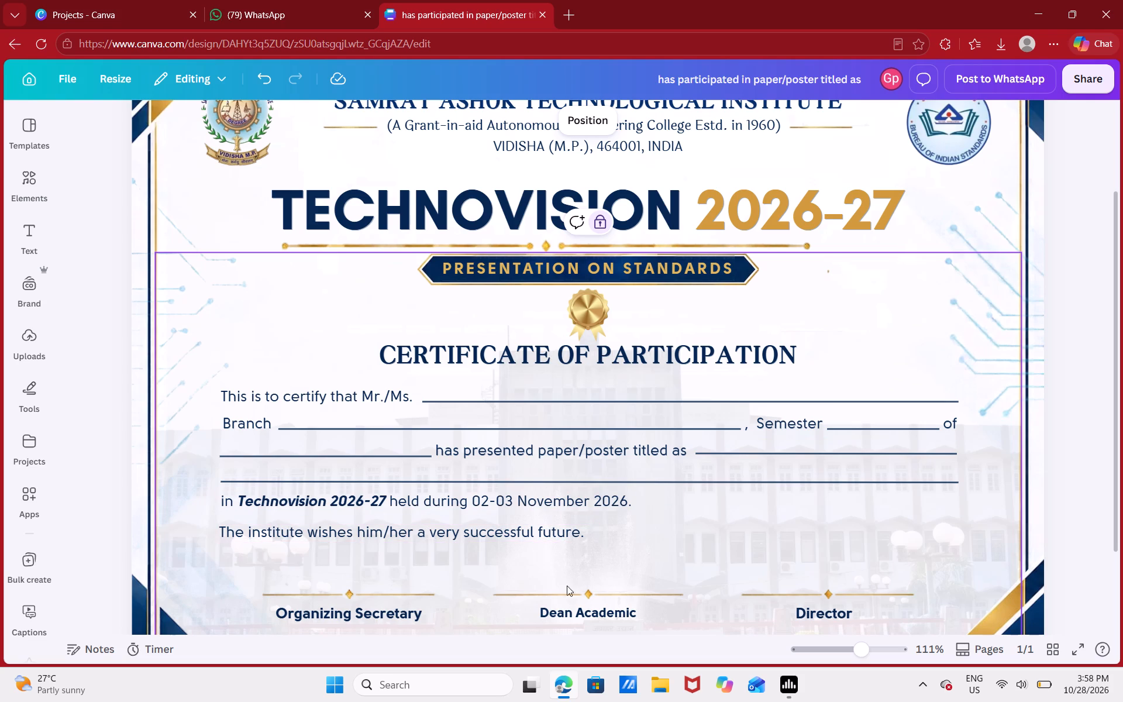
Insert "bright and" before "successful future" in the closing wish and widen its text box to fit on one line.
{"action": "double_click", "coordinate": [463, 531]}
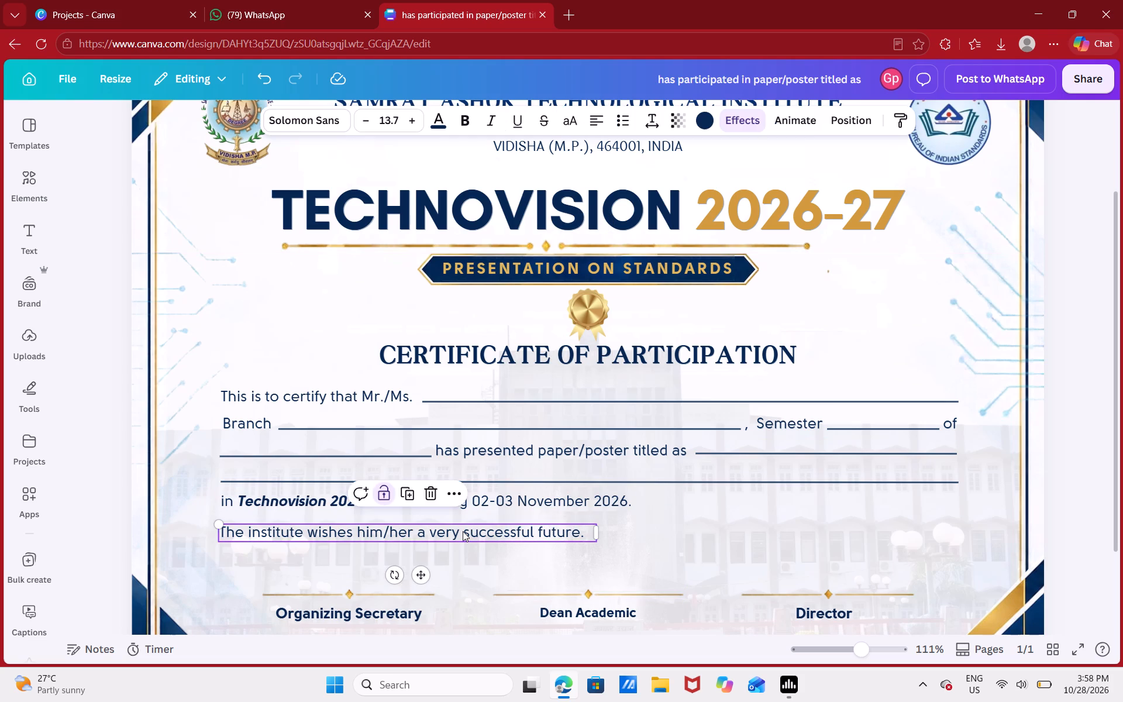
{"action": "left_click", "coordinate": [463, 531]}
{"action": "type", "text": "bright ans"}
{"action": "key", "text": "space"}
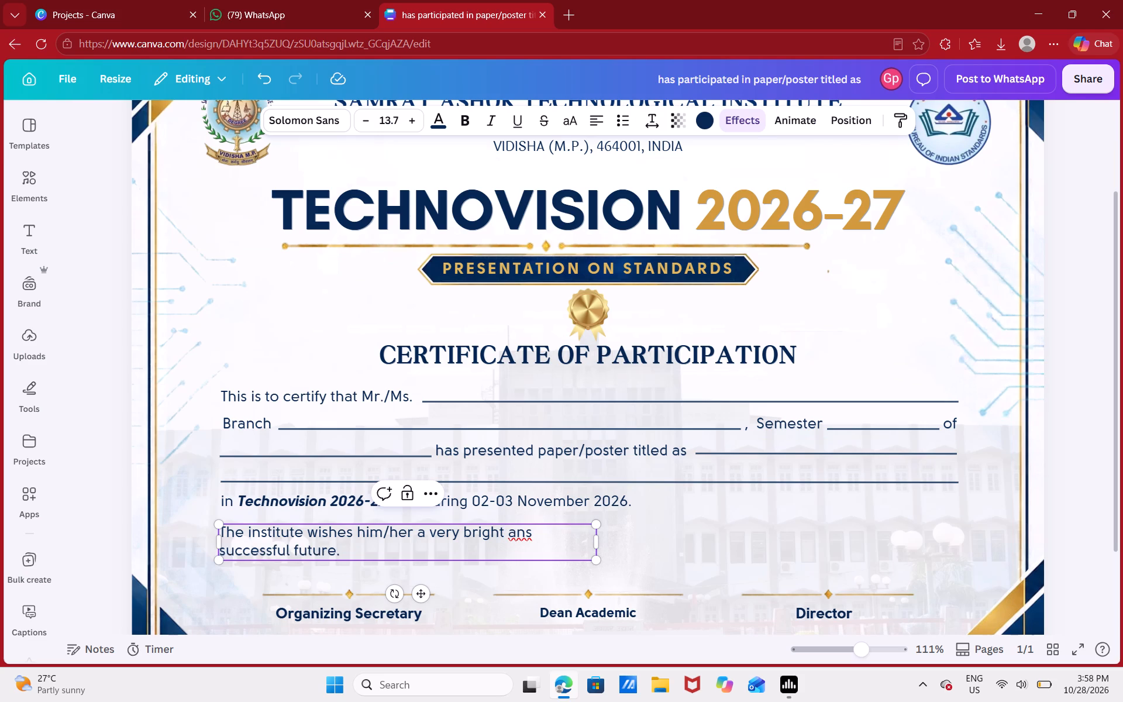
{"action": "key", "text": "BackSpace"}
{"action": "key", "text": "BackSpace"}
{"action": "key", "text": "BackSpace"}
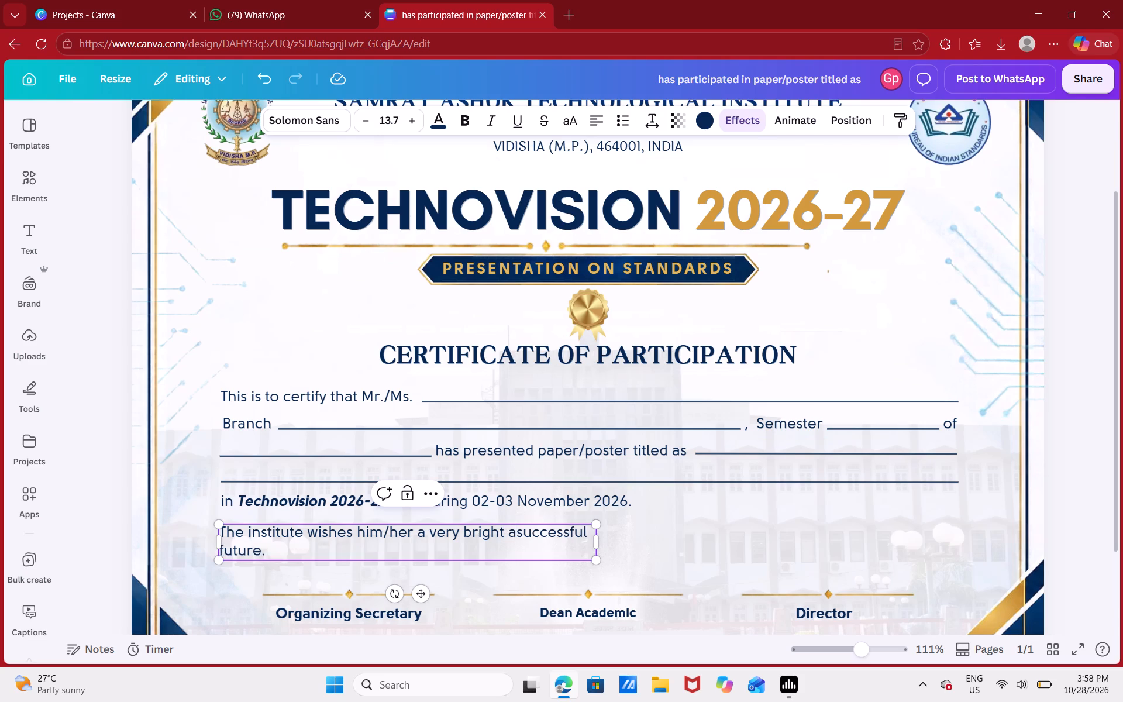
{"action": "type", "text": "ns"}
{"action": "key", "text": "BackSpace"}
{"action": "type", "text": "d"}
{"action": "key", "text": "space"}
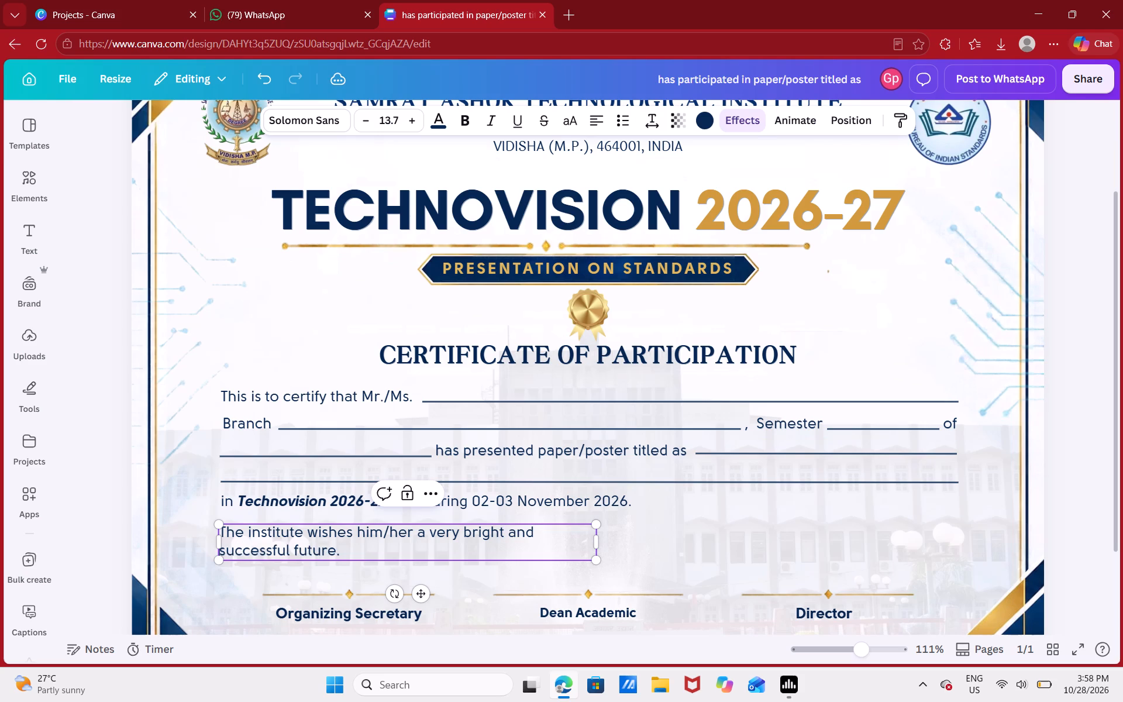
{"action": "left_click_drag", "start_coordinate": [597, 544], "coordinate": [682, 543]}
{"action": "left_click", "coordinate": [739, 544]}
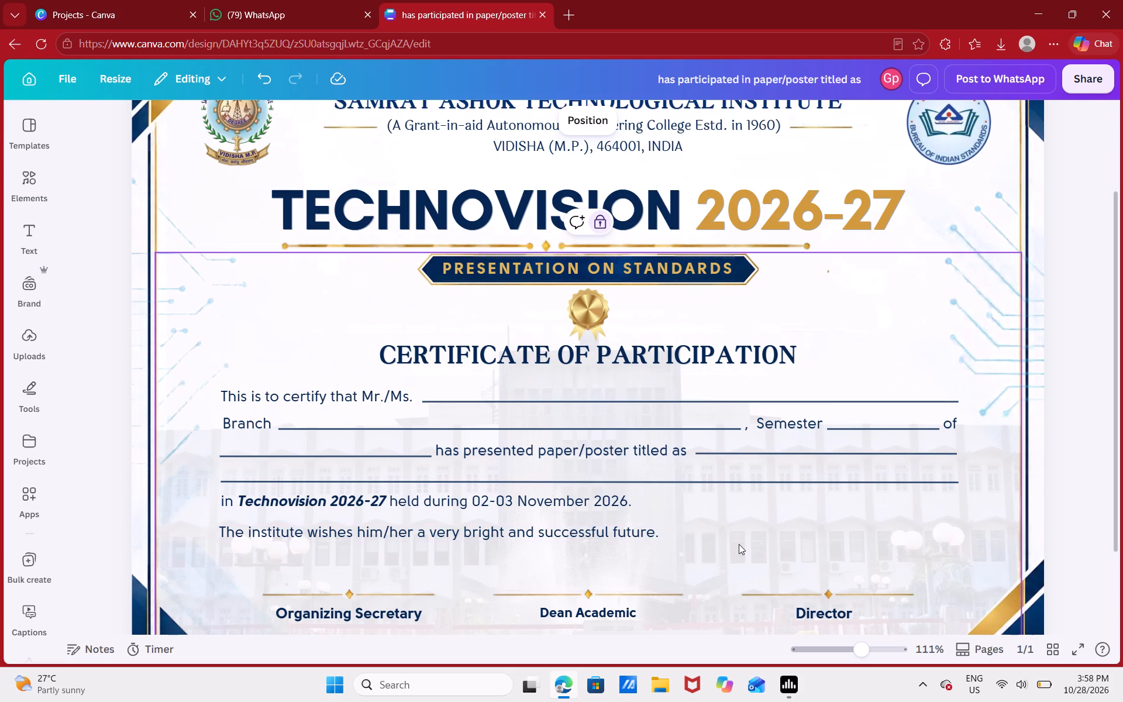
Delete the wording of the "Organizing Secretary" signature label up to its last two letters.
{"action": "double_click", "coordinate": [364, 624]}
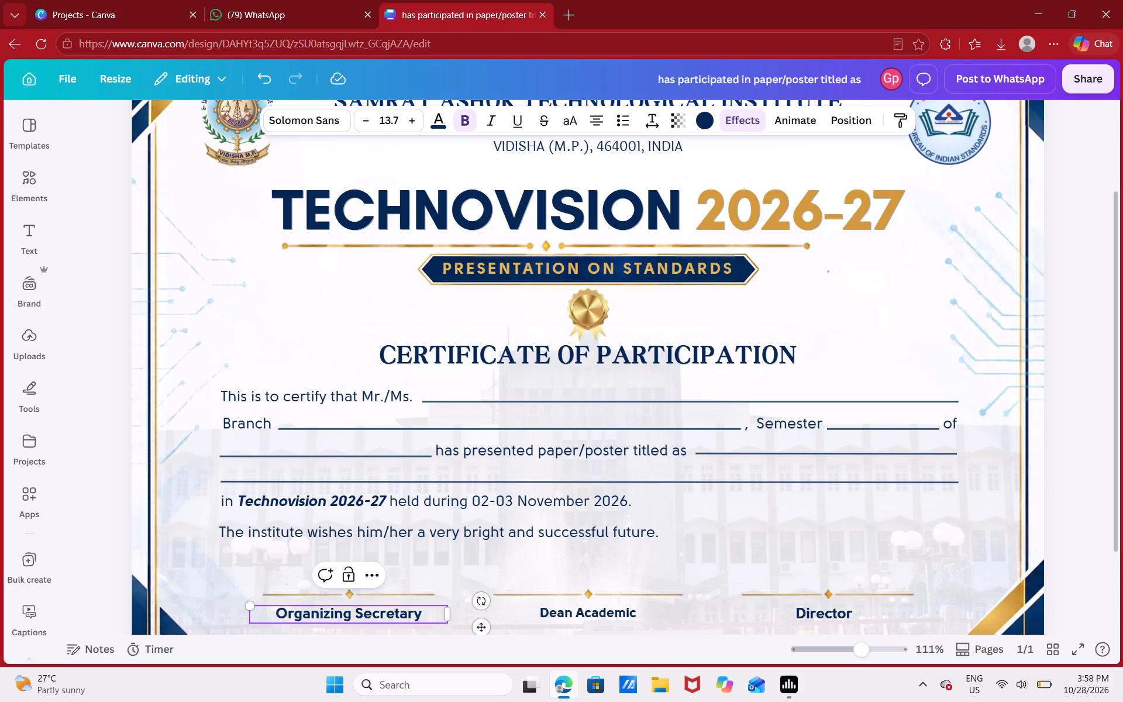
{"action": "key", "text": "Delete"}
{"action": "key", "text": "Delete"}
{"action": "key", "text": "Delete"}
{"action": "key", "text": "Delete"}
{"action": "key", "text": "Delete"}
{"action": "key", "text": "Delete"}
{"action": "key", "text": "Delete"}
{"action": "key", "text": "Delete"}
{"action": "key", "text": "Delete"}
{"action": "key", "text": "Delete"}
{"action": "key", "text": "Delete"}
{"action": "key", "text": "Delete"}
{"action": "key", "text": "Delete"}
{"action": "key", "text": "Delete"}
{"action": "key", "text": "Delete"}
{"action": "key", "text": "Delete"}
{"action": "key", "text": "Delete"}
{"action": "key", "text": "Delete"}
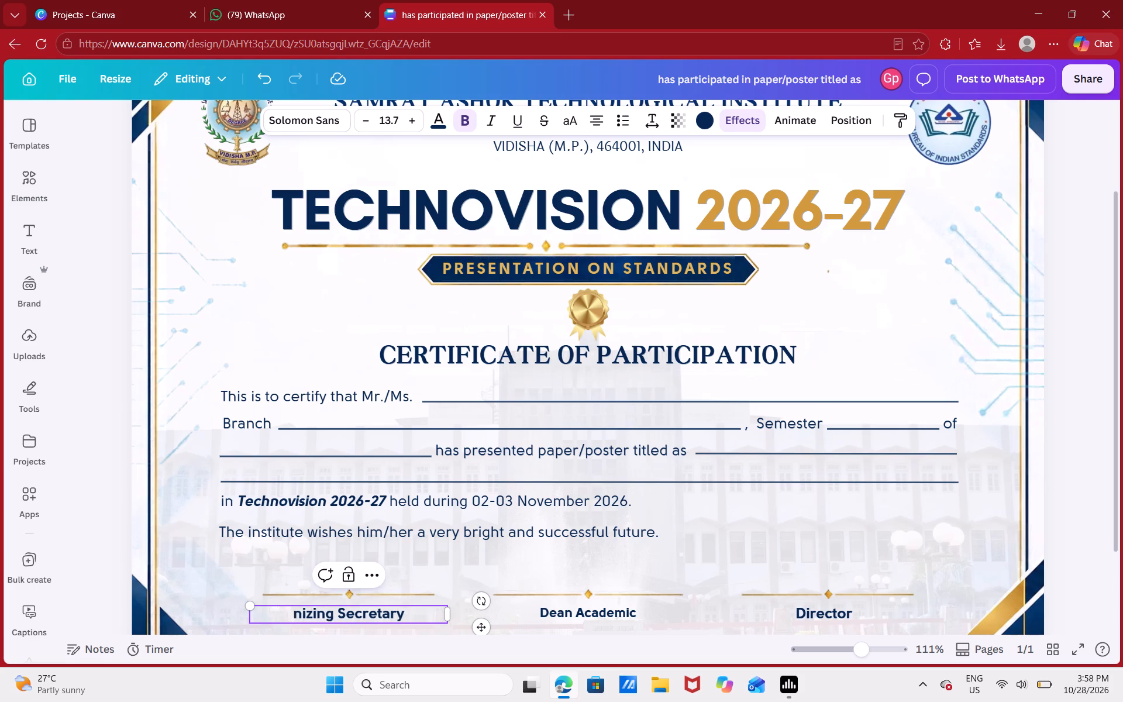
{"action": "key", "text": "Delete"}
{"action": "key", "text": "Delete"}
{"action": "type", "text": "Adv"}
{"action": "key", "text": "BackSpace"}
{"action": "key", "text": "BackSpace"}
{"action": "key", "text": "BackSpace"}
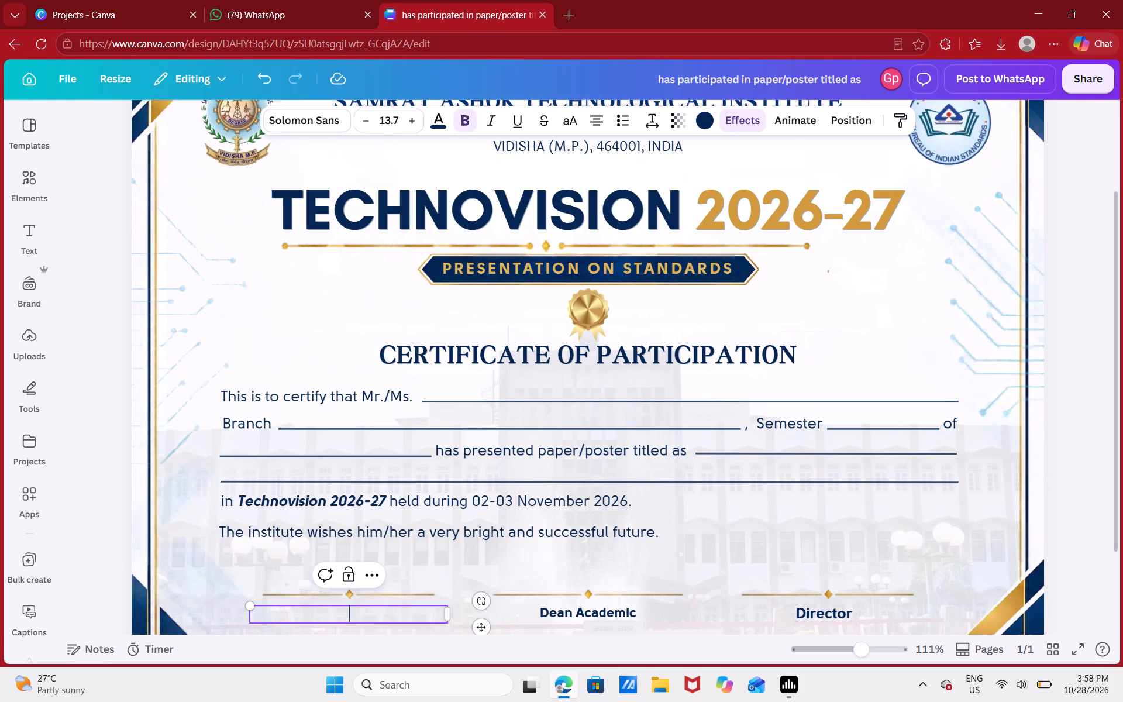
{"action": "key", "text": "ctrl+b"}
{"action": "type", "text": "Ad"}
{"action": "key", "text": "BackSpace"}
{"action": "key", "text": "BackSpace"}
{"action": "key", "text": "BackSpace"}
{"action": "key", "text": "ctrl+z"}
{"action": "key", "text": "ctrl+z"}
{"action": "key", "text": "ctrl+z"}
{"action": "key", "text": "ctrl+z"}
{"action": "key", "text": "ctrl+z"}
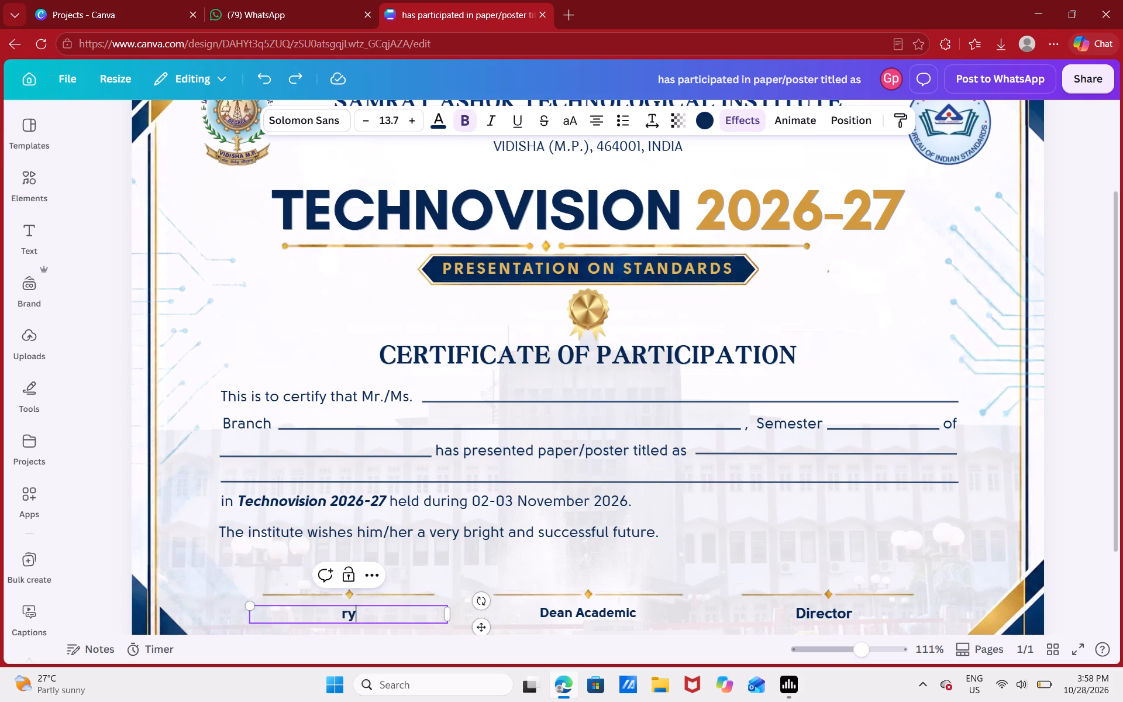
Replace the remaining letters of the first signature label with "Advisor", keeping the bold formatting.
{"action": "key", "text": "BackSpace"}
{"action": "key", "text": "shift+a"}
{"action": "key", "text": "Left"}
{"action": "key", "text": "BackSpace"}
{"action": "key", "text": "Right"}
{"action": "key", "text": "Right"}
{"action": "type", "text": "dvisor"}
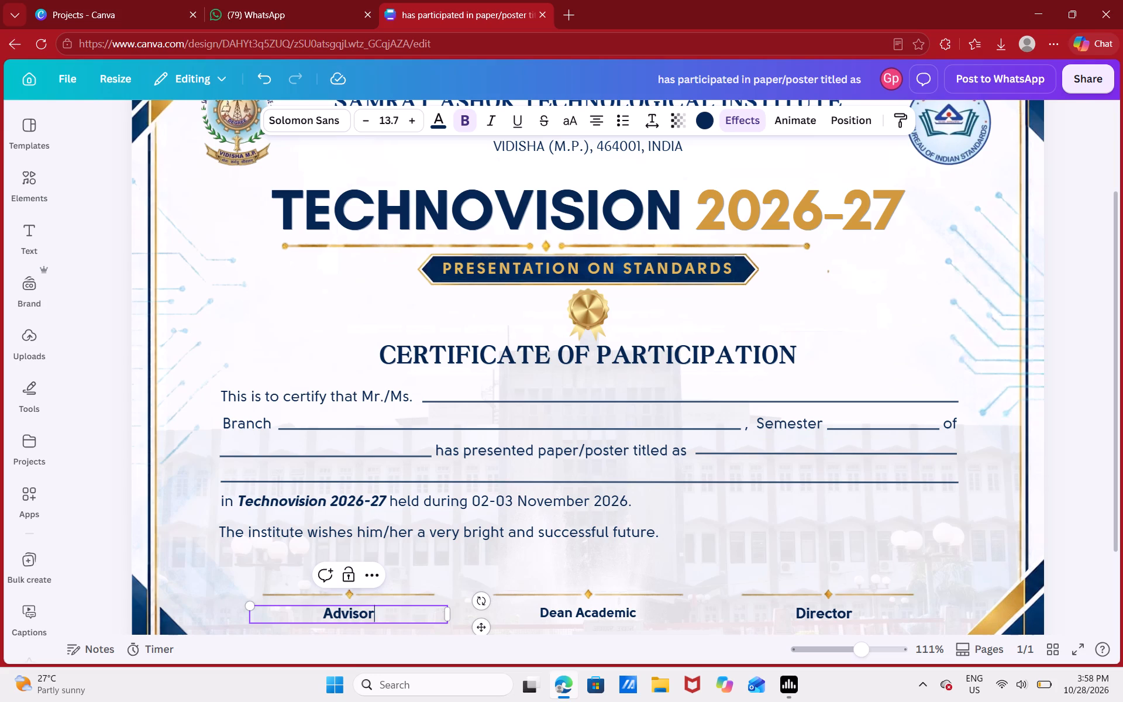
Replace the "Dean Academic" signature label with "Organising Secretary".
{"action": "left_click", "coordinate": [565, 621]}
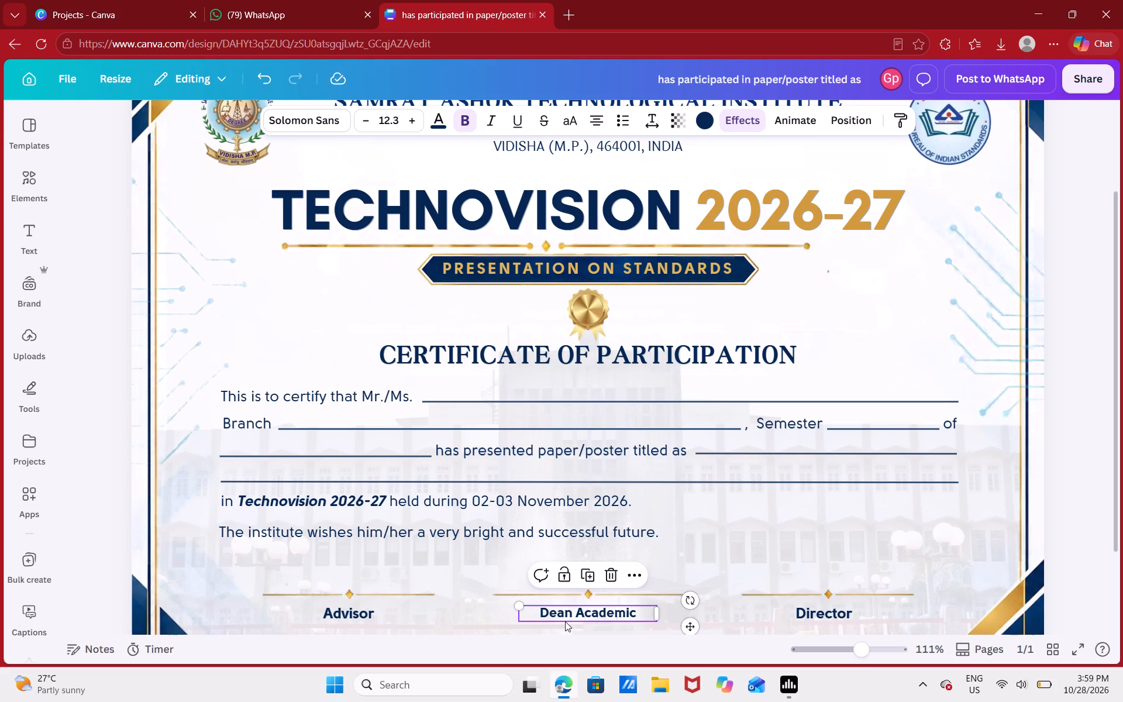
{"action": "double_click", "coordinate": [593, 611]}
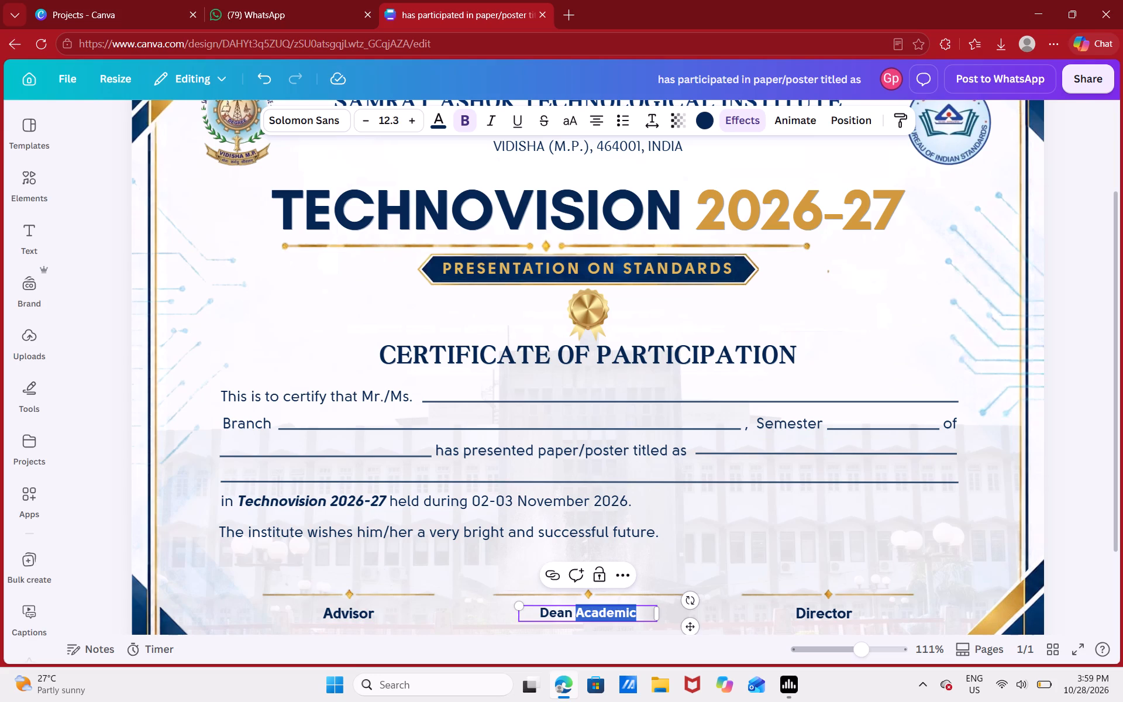
{"action": "key", "text": "ctrl+a"}
{"action": "type", "text": "OR"}
{"action": "key", "text": "BackSpace"}
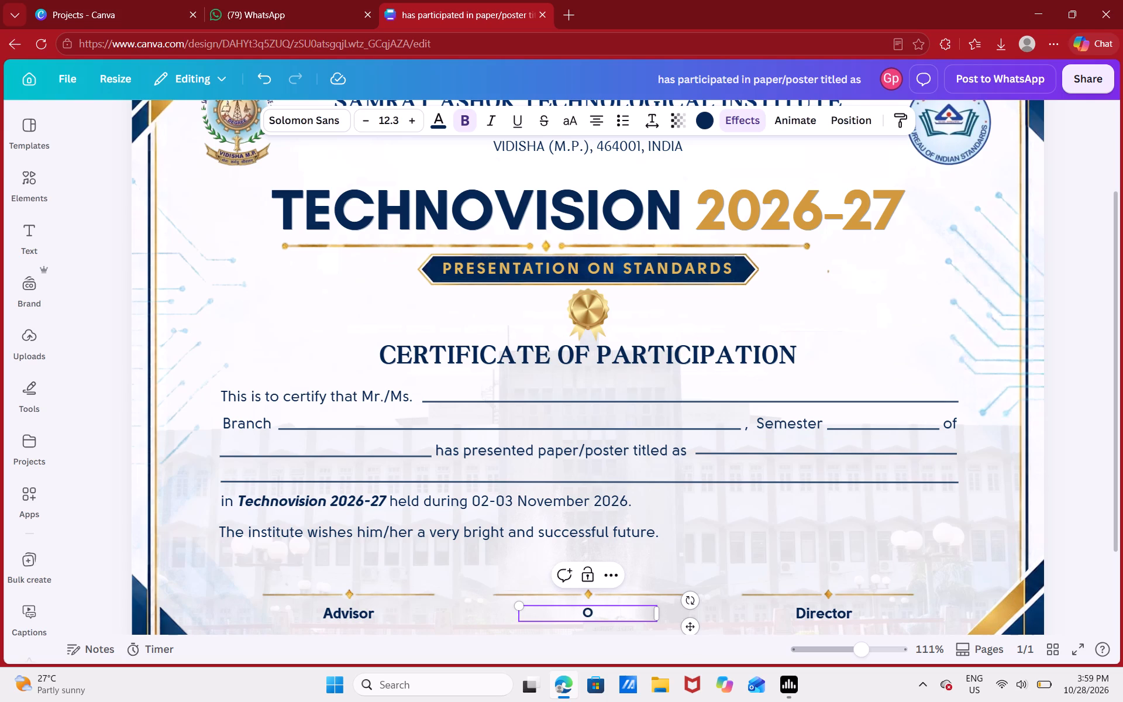
{"action": "type", "text": "rganising Secretar"}
{"action": "key", "text": "y"}
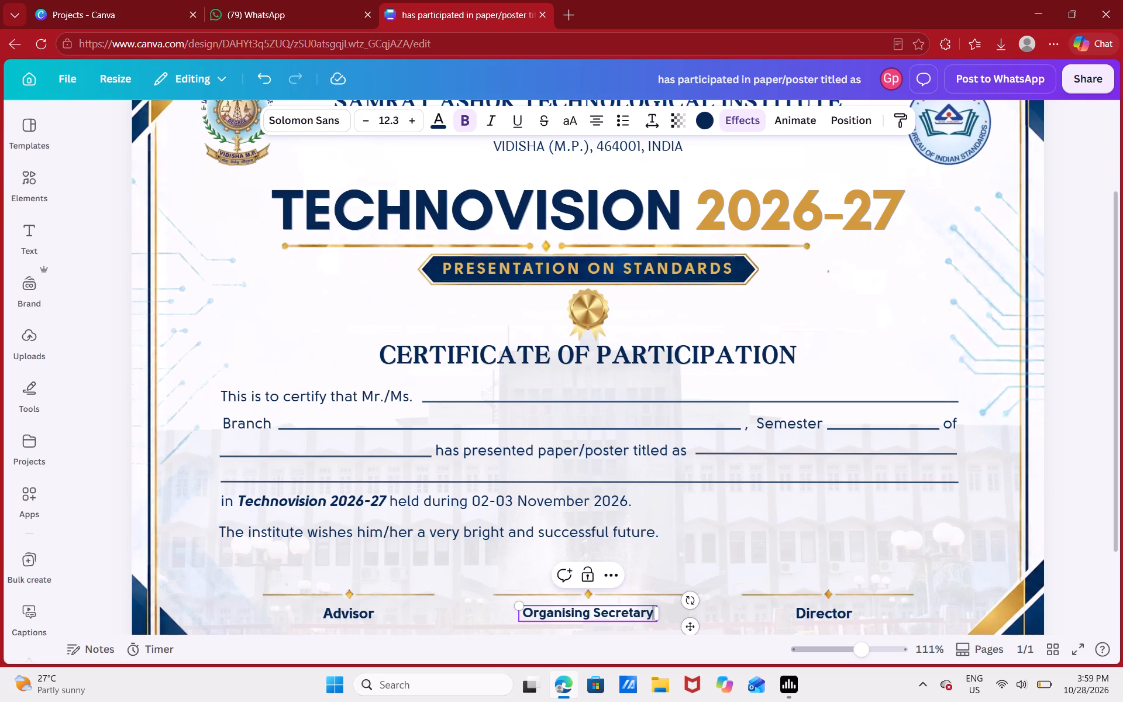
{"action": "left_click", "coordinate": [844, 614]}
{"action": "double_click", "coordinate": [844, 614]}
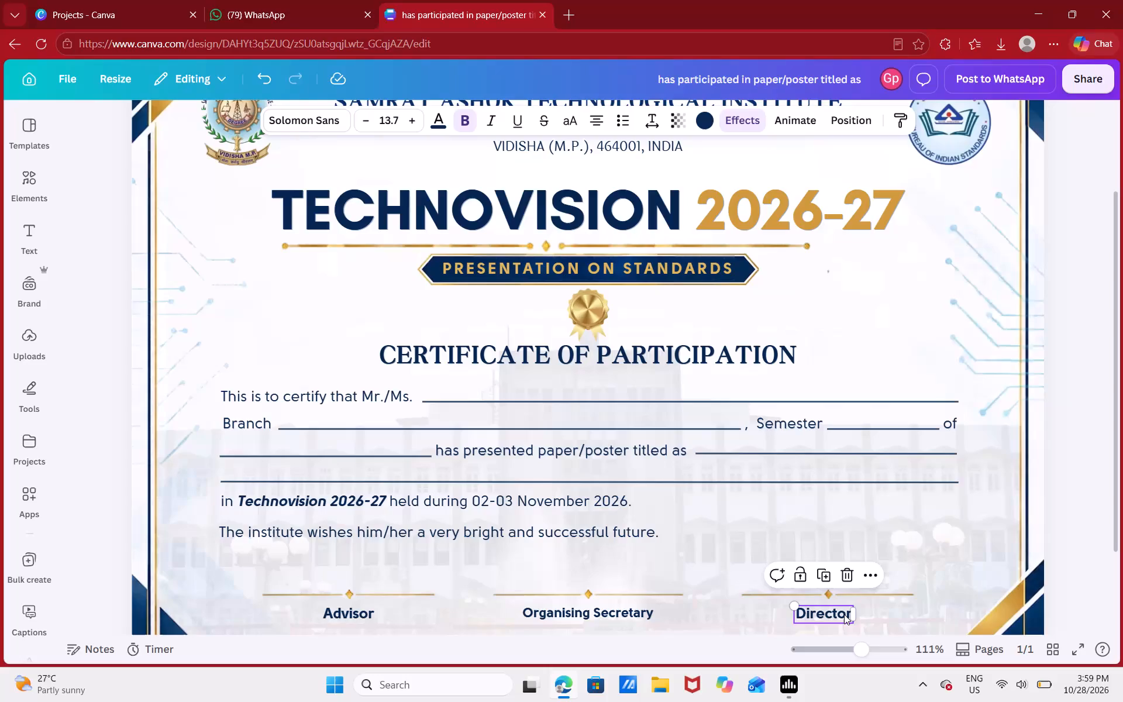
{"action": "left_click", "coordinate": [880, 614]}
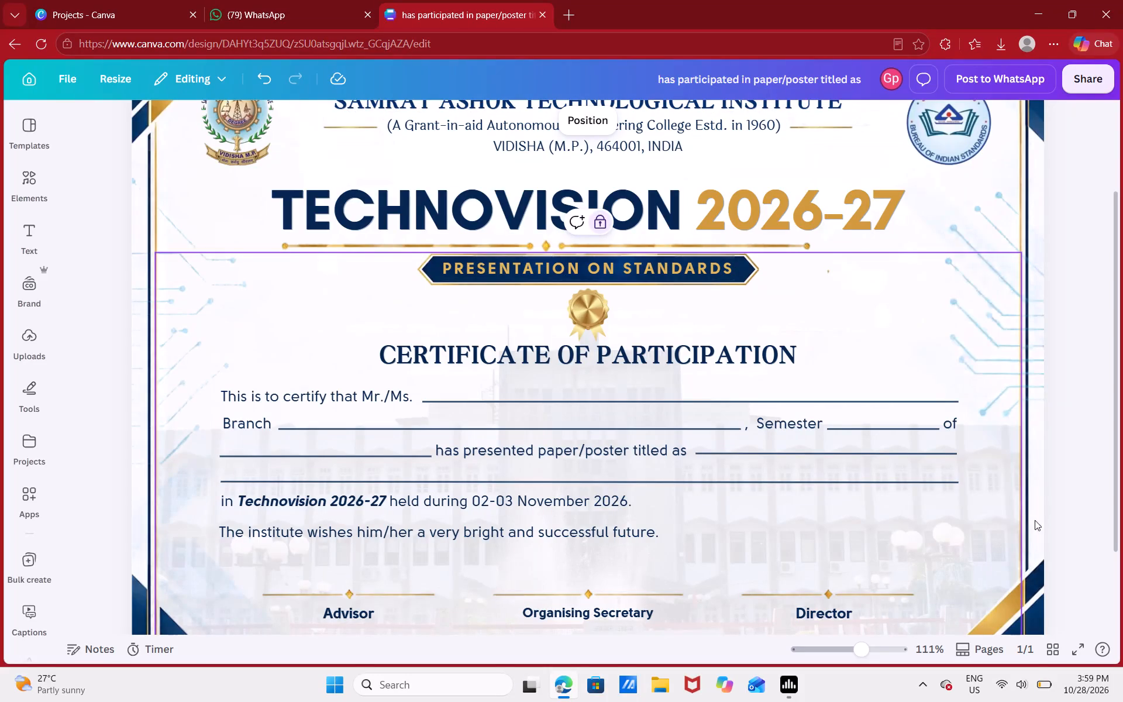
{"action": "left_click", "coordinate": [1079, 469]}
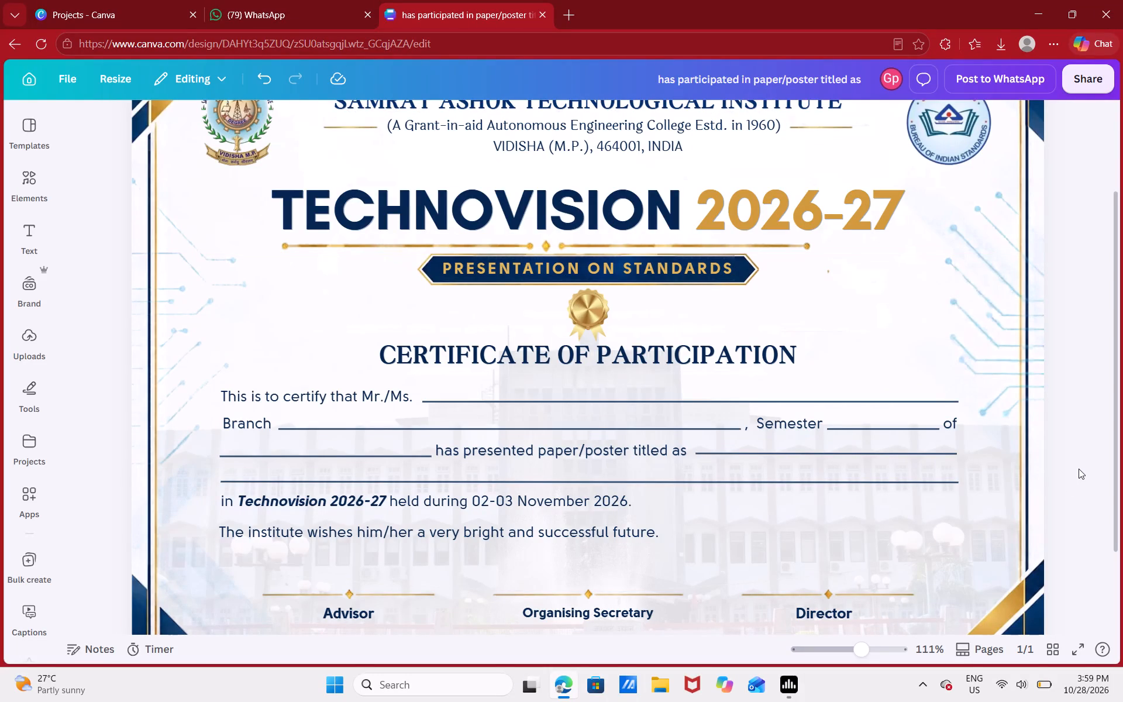
Review the whole certificate, from the institute header down to the signature labels.
{"action": "scroll", "coordinate": [1079, 469], "scroll_direction": "up", "scroll_amount": 1}
{"action": "scroll", "coordinate": [1079, 469], "scroll_direction": "left", "scroll_amount": 1}
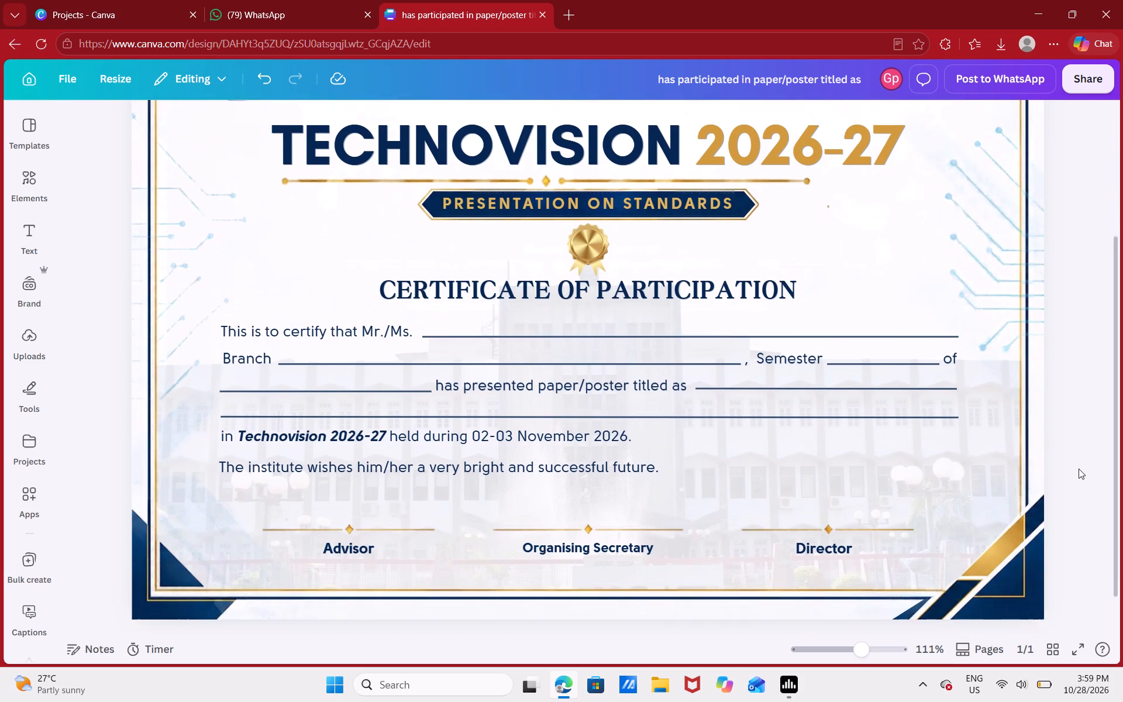
{"action": "scroll", "coordinate": [1079, 469], "scroll_direction": "left", "scroll_amount": 1}
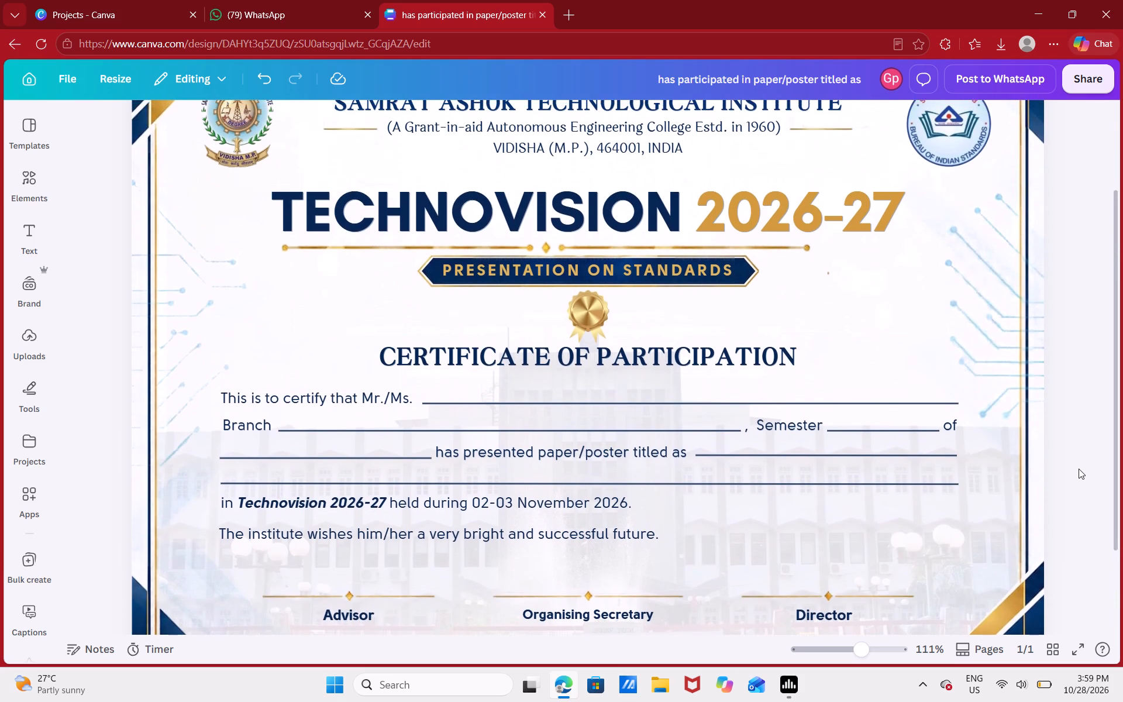
{"action": "scroll", "coordinate": [1079, 469], "scroll_direction": "left", "scroll_amount": 1}
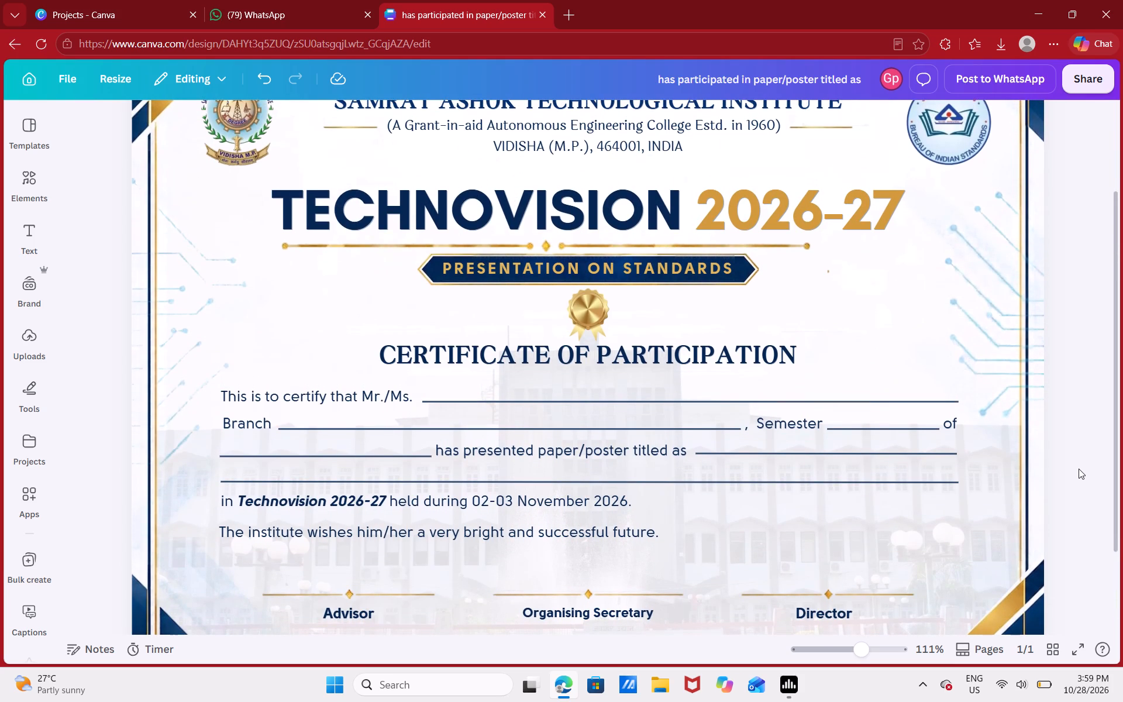
{"action": "scroll", "coordinate": [1079, 469], "scroll_direction": "left", "scroll_amount": 2}
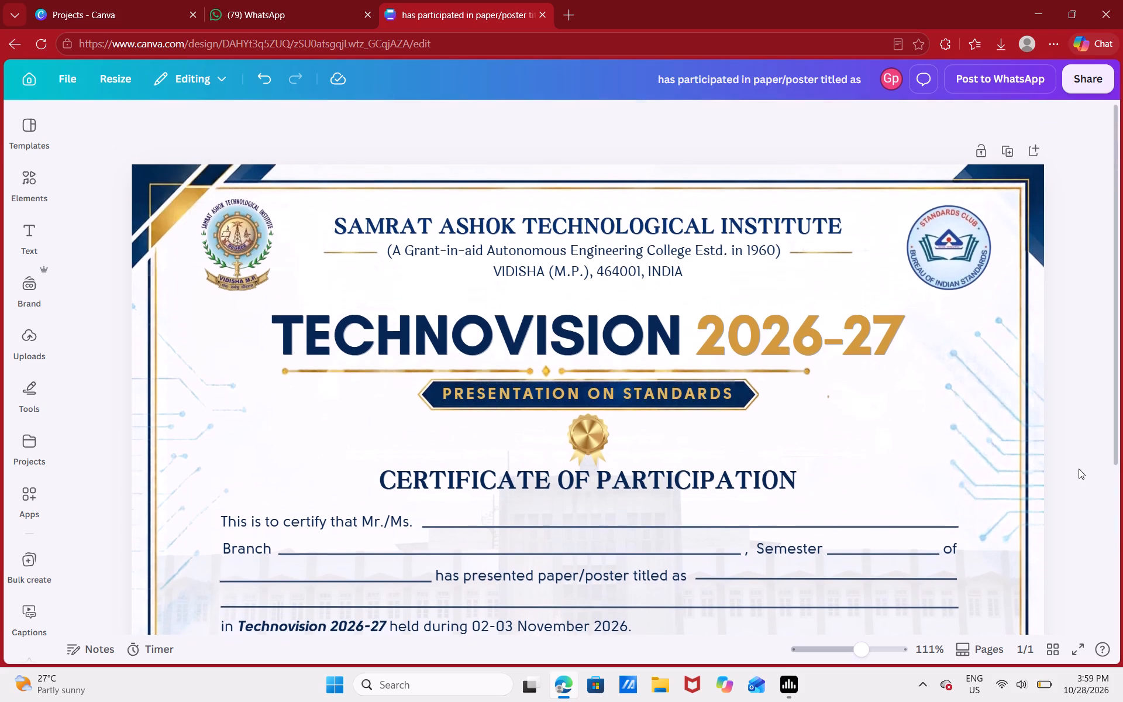
{"action": "scroll", "coordinate": [1079, 469], "scroll_direction": "left", "scroll_amount": 3}
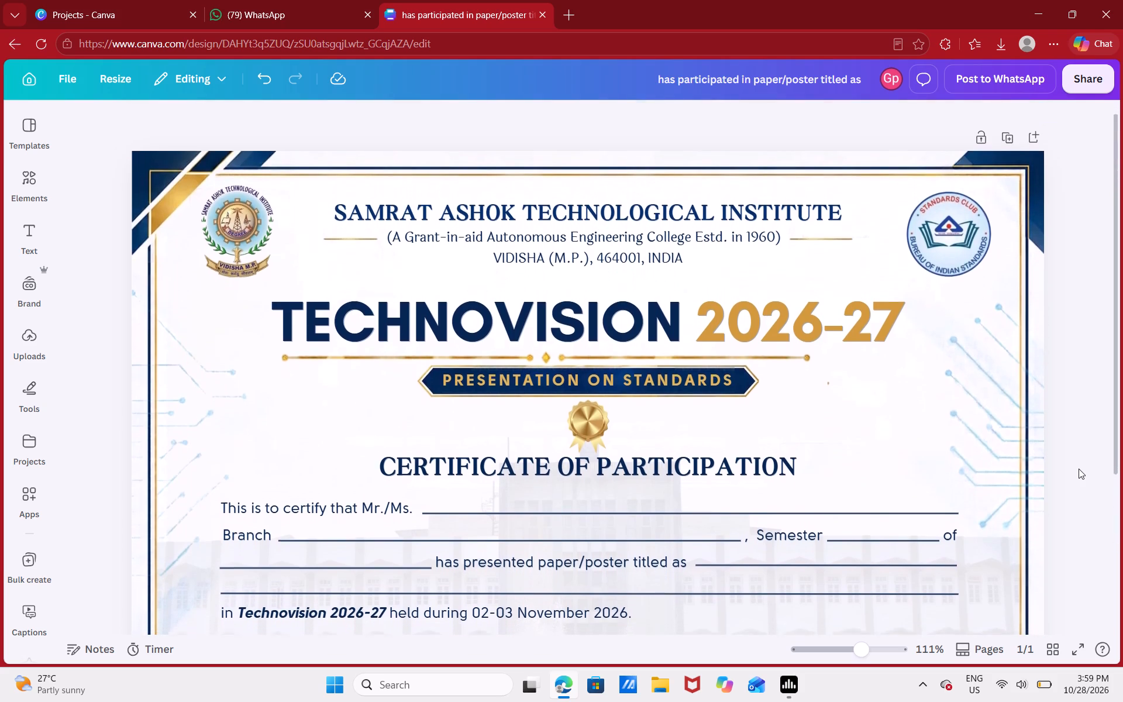
{"action": "scroll", "coordinate": [1079, 469], "scroll_direction": "left", "scroll_amount": 1}
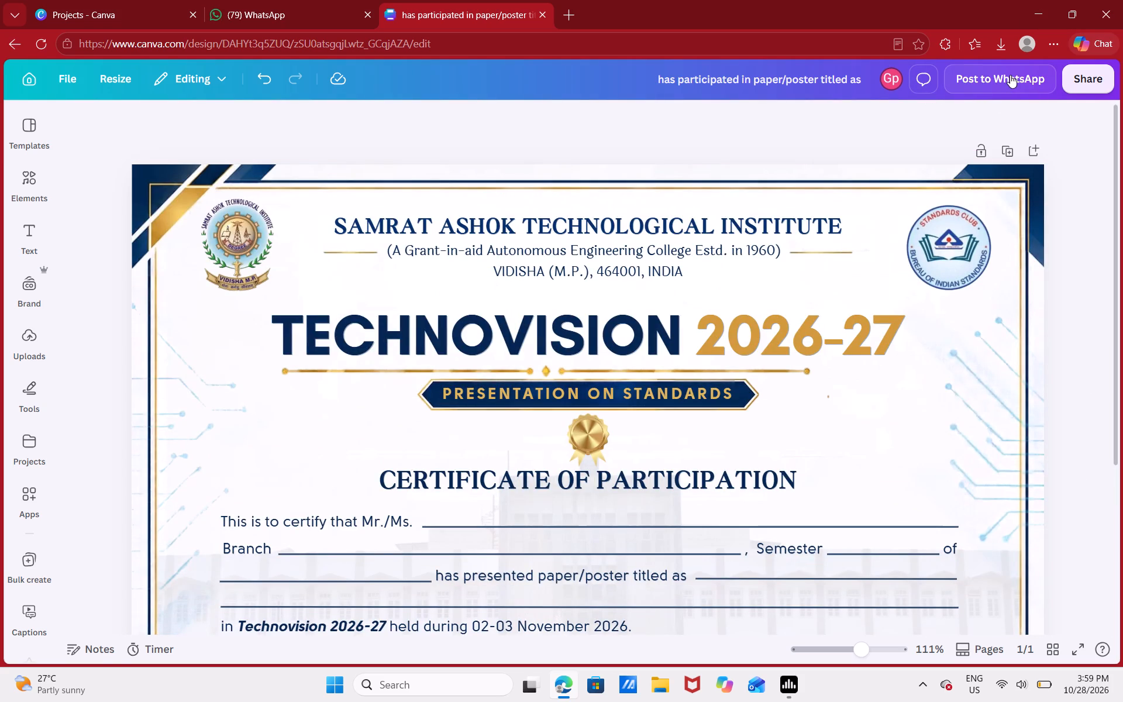
Set up the certificate's download as a PNG at size 3.125 (6,250 × 4,419 px).
{"action": "left_click", "coordinate": [1091, 67]}
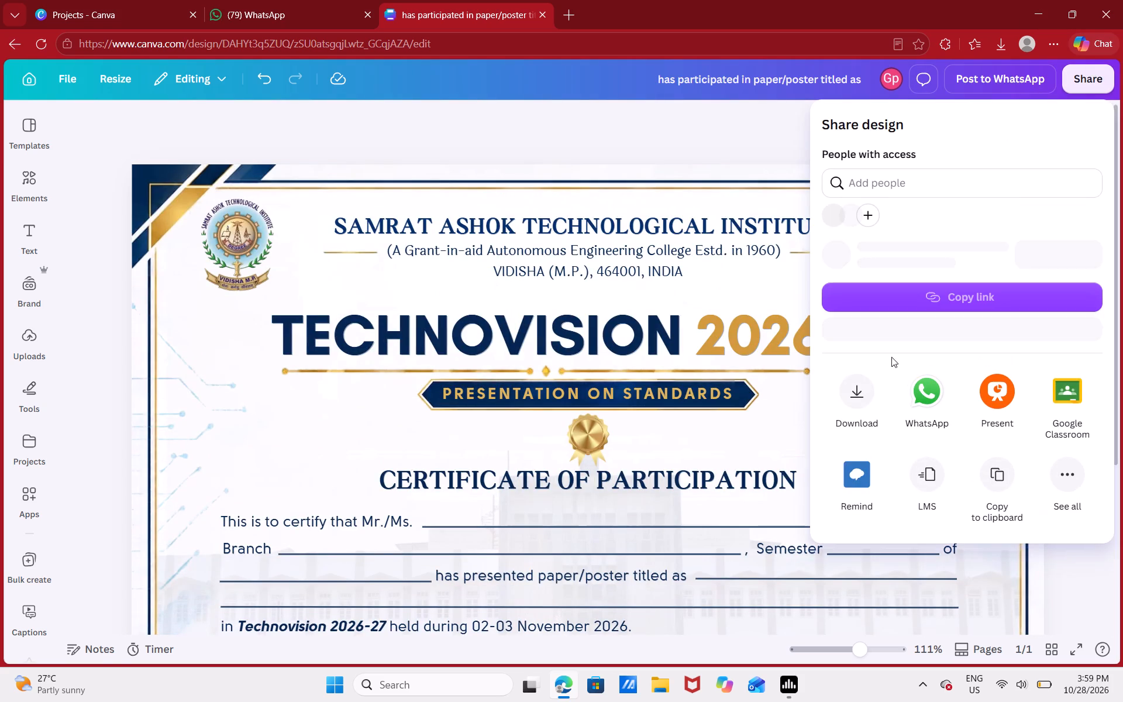
{"action": "left_click", "coordinate": [859, 418]}
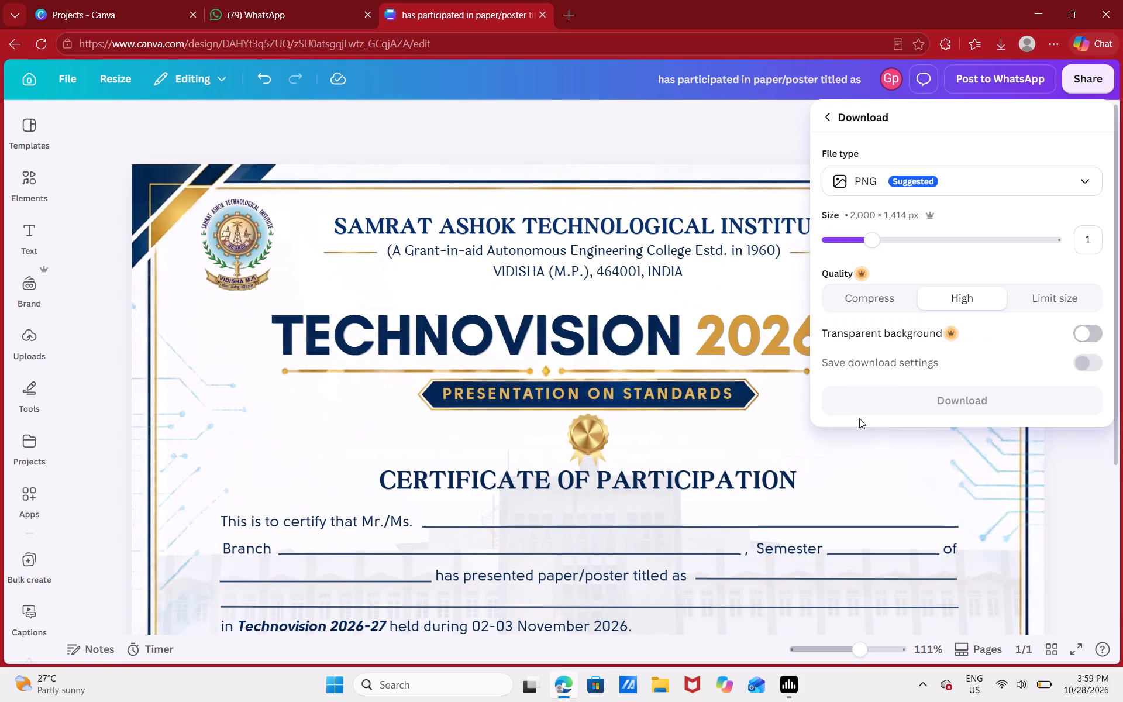
{"action": "left_click_drag", "start_coordinate": [896, 237], "coordinate": [1084, 243]}
{"action": "left_click_drag", "start_coordinate": [1060, 239], "coordinate": [1067, 240]}
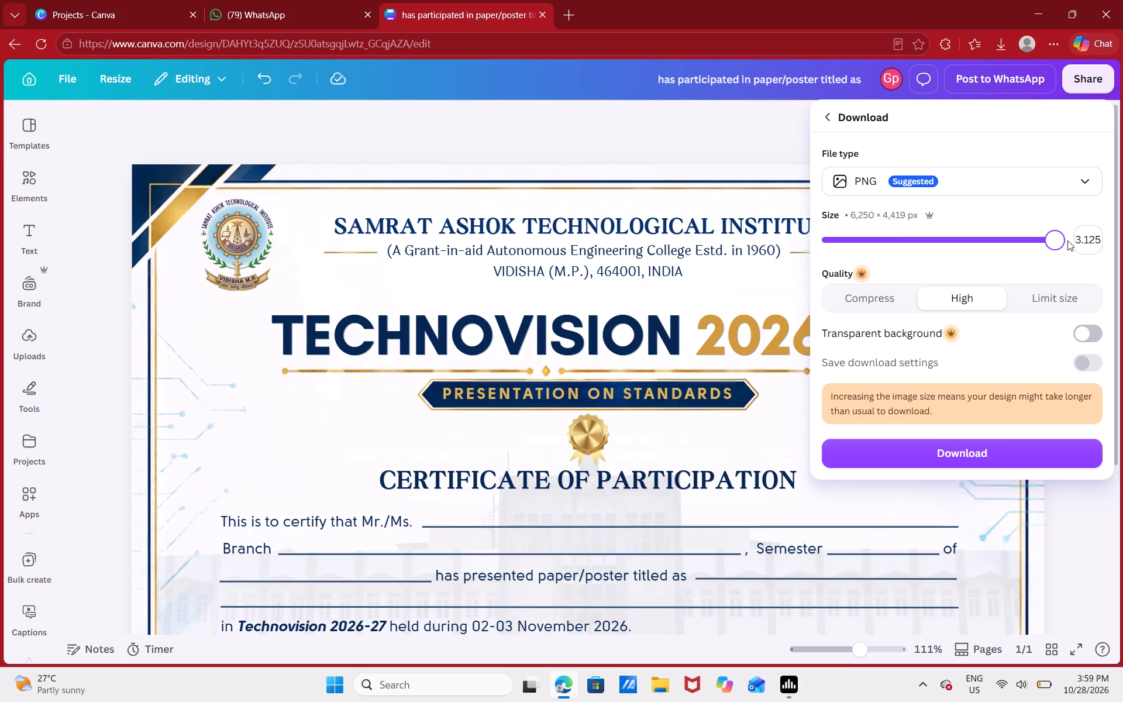
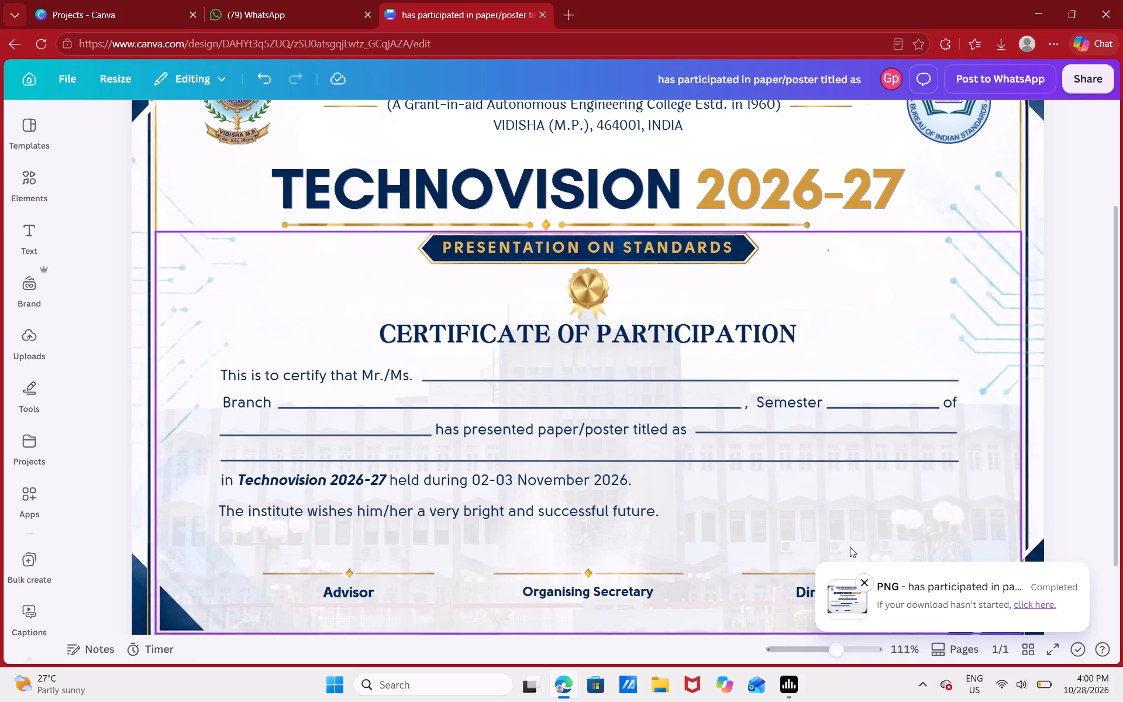
Dismiss the completed PNG download notification.
{"action": "left_click", "coordinate": [861, 581]}
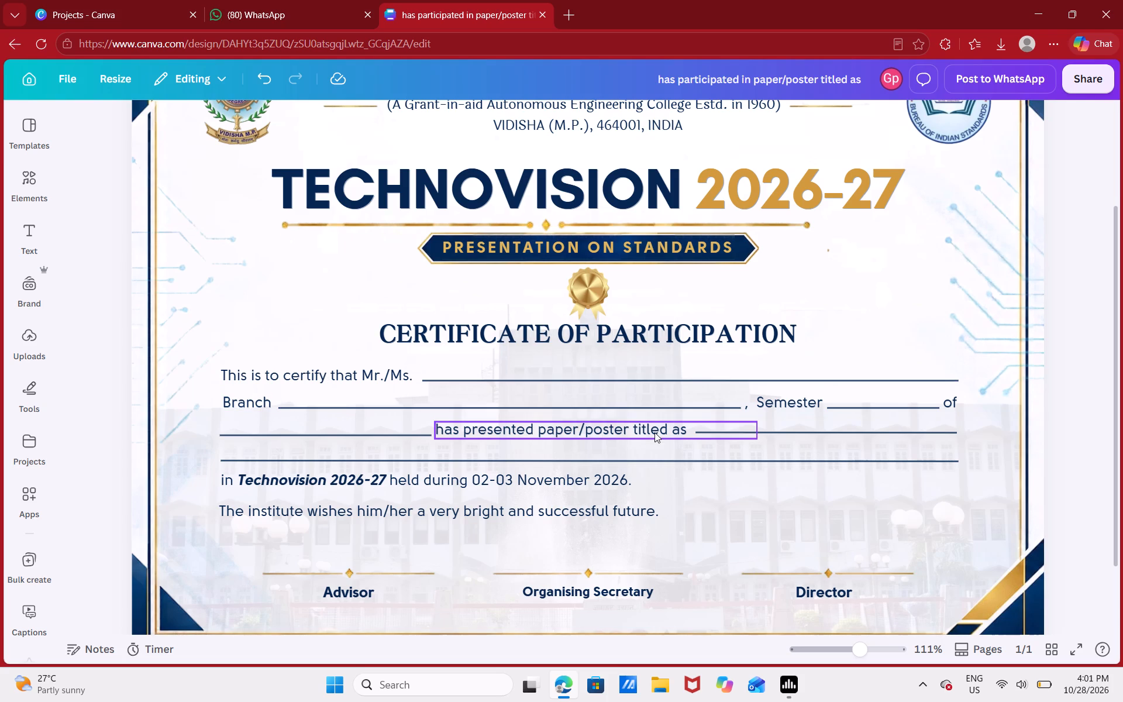
Replace "presented paper/poster titled as" with "participated in" in the certificate's third body line, so it reads "has participated in".
{"action": "double_click", "coordinate": [538, 427]}
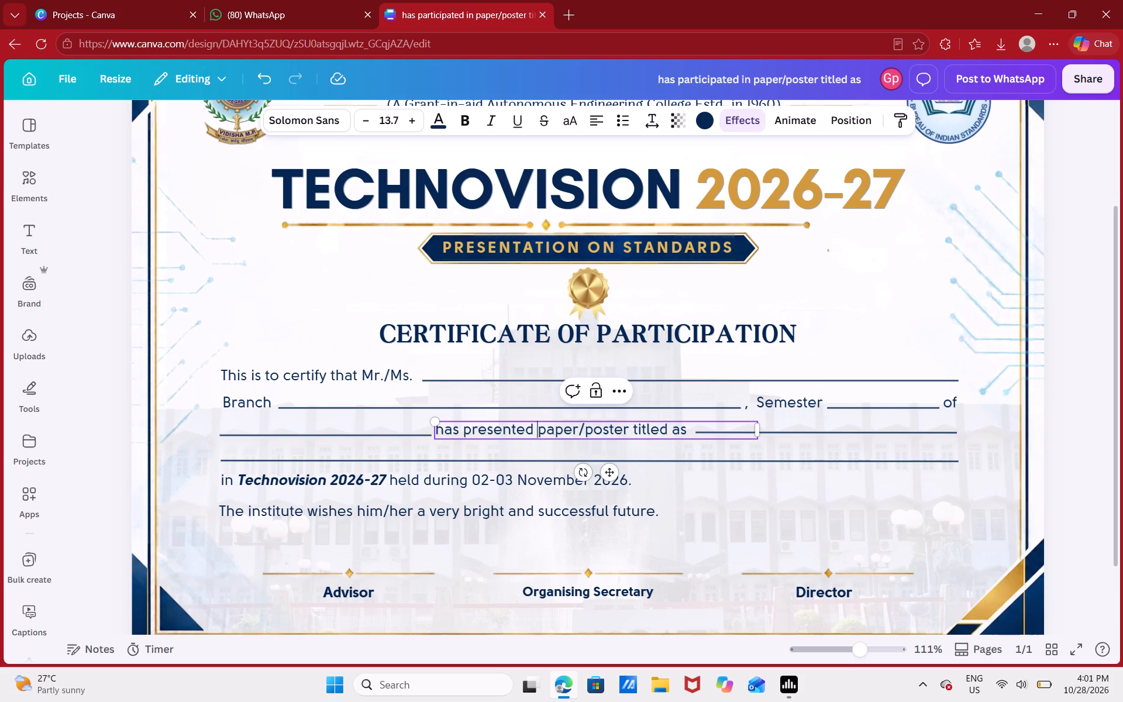
{"action": "key", "text": "Right"}
{"action": "key", "text": "Right"}
{"action": "key", "text": "Right"}
{"action": "key", "text": "Right"}
{"action": "key", "text": "Right"}
{"action": "key", "text": "Right"}
{"action": "key", "text": "Right"}
{"action": "key", "text": "Right"}
{"action": "key", "text": "Right"}
{"action": "key", "text": "Right"}
{"action": "key", "text": "Right"}
{"action": "key", "text": "Right"}
{"action": "key", "text": "Right"}
{"action": "key", "text": "Right"}
{"action": "key", "text": "Right"}
{"action": "key", "text": "Right"}
{"action": "key", "text": "BackSpace"}
{"action": "key", "text": "BackSpace"}
{"action": "key", "text": "BackSpace"}
{"action": "key", "text": "BackSpace"}
{"action": "key", "text": "BackSpace"}
{"action": "key", "text": "BackSpace"}
{"action": "key", "text": "BackSpace"}
{"action": "key", "text": "BackSpace"}
{"action": "key", "text": "BackSpace"}
{"action": "key", "text": "BackSpace"}
{"action": "key", "text": "BackSpace"}
{"action": "key", "text": "BackSpace"}
{"action": "key", "text": "BackSpace"}
{"action": "key", "text": "BackSpace"}
{"action": "key", "text": "BackSpace"}
{"action": "key", "text": "BackSpace"}
{"action": "key", "text": "BackSpace"}
{"action": "key", "text": "BackSpace"}
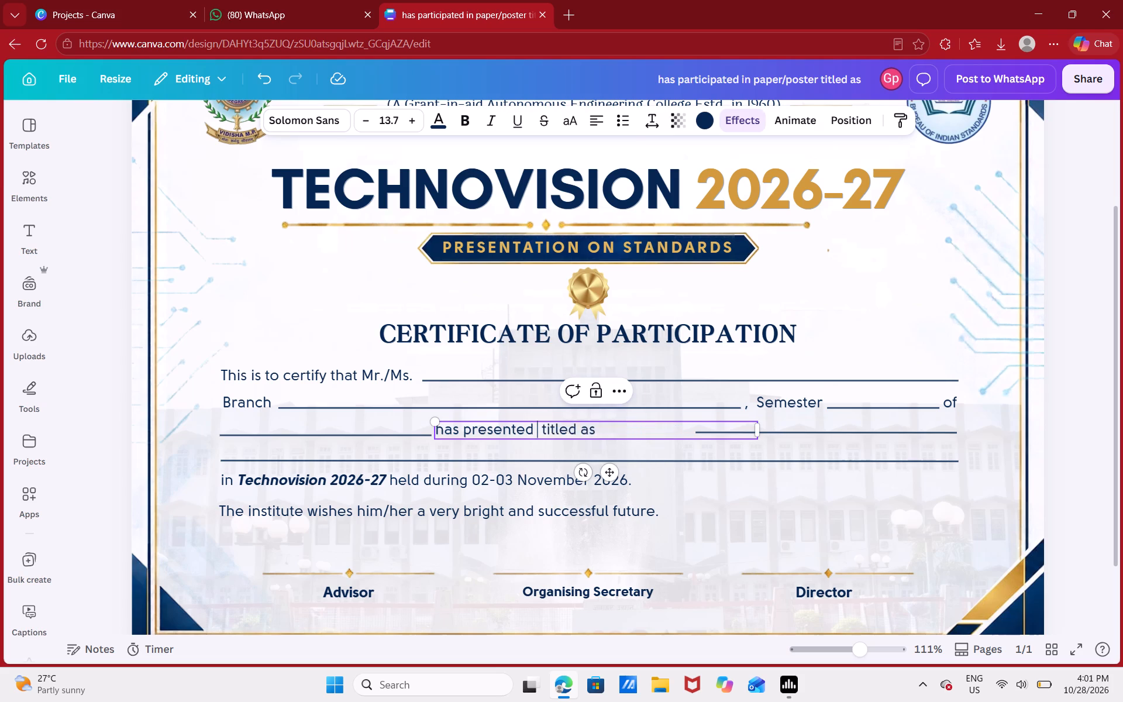
{"action": "key", "text": "BackSpace"}
{"action": "key", "text": "Right"}
{"action": "key", "text": "Right"}
{"action": "key", "text": "Right"}
{"action": "key", "text": "Right"}
{"action": "key", "text": "Right"}
{"action": "key", "text": "Right"}
{"action": "key", "text": "Right"}
{"action": "key", "text": "Right"}
{"action": "key", "text": "Right"}
{"action": "key", "text": "Right"}
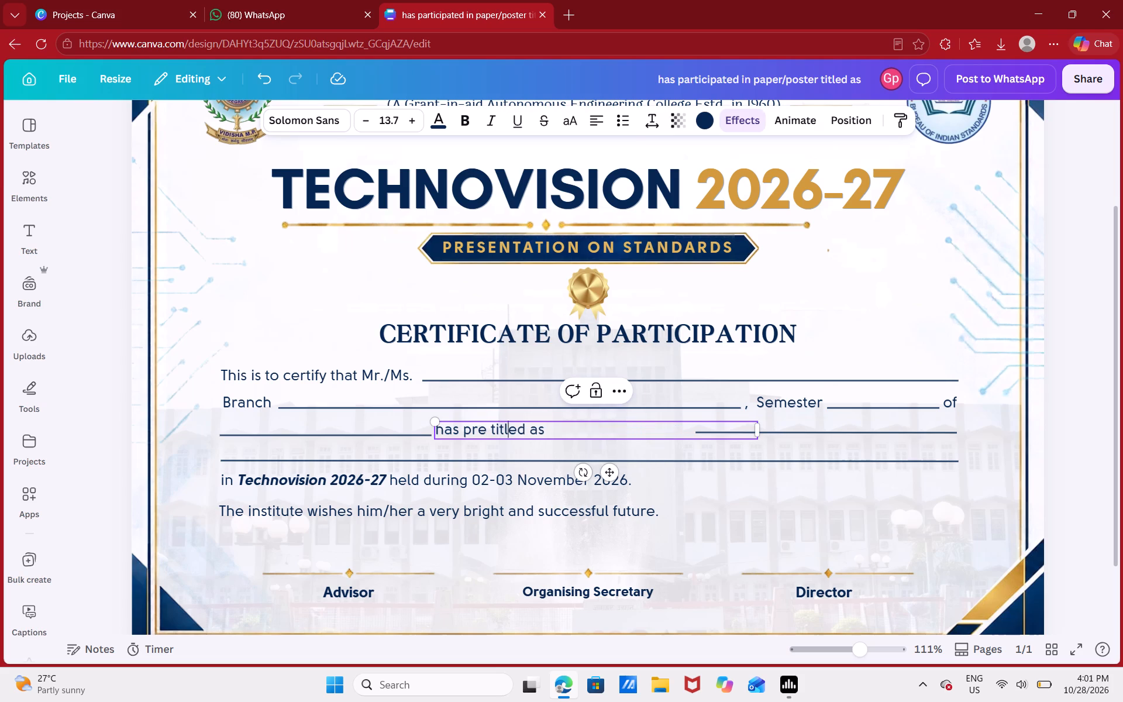
{"action": "key", "text": "Right"}
{"action": "key", "text": "Right"}
{"action": "key", "text": "Right"}
{"action": "key", "text": "Right"}
{"action": "key", "text": "BackSpace"}
{"action": "key", "text": "BackSpace"}
{"action": "key", "text": "BackSpace"}
{"action": "key", "text": "BackSpace"}
{"action": "key", "text": "BackSpace"}
{"action": "key", "text": "BackSpace"}
{"action": "key", "text": "BackSpace"}
{"action": "key", "text": "BackSpace"}
{"action": "key", "text": "BackSpace"}
{"action": "key", "text": "BackSpace"}
{"action": "key", "text": "BackSpace"}
{"action": "key", "text": "BackSpace"}
{"action": "key", "text": "BackSpace"}
{"action": "key", "text": "BackSpace"}
{"action": "key", "text": "BackSpace"}
{"action": "key", "text": "BackSpace"}
{"action": "key", "text": "BackSpace"}
{"action": "type", "text": "as parc"}
{"action": "key", "text": "BackSpace"}
{"action": "type", "text": "tici[ated"}
{"action": "key", "text": "BackSpace"}
{"action": "key", "text": "BackSpace"}
{"action": "key", "text": "BackSpace"}
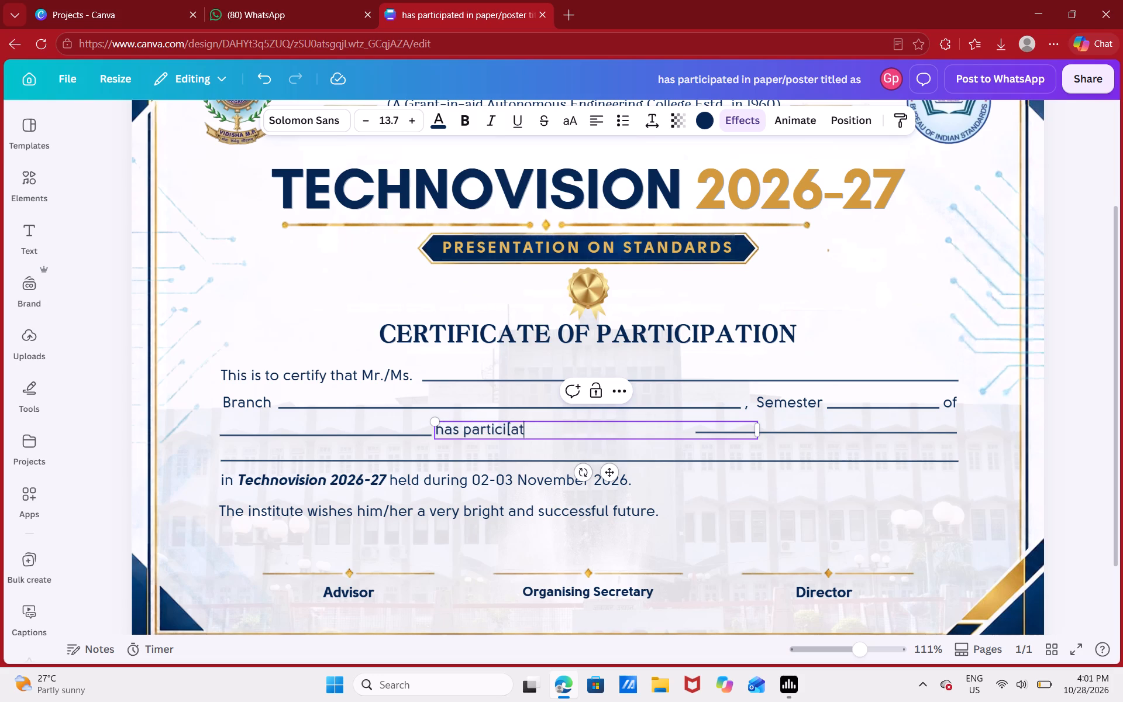
{"action": "key", "text": "BackSpace"}
{"action": "key", "text": "BackSpace"}
{"action": "type", "text": "pated in"}
{"action": "key", "text": "space"}
Extend the blank line beside "has participated in" so that it starts just after the text, about 12.7 long.
{"action": "left_click", "coordinate": [788, 429]}
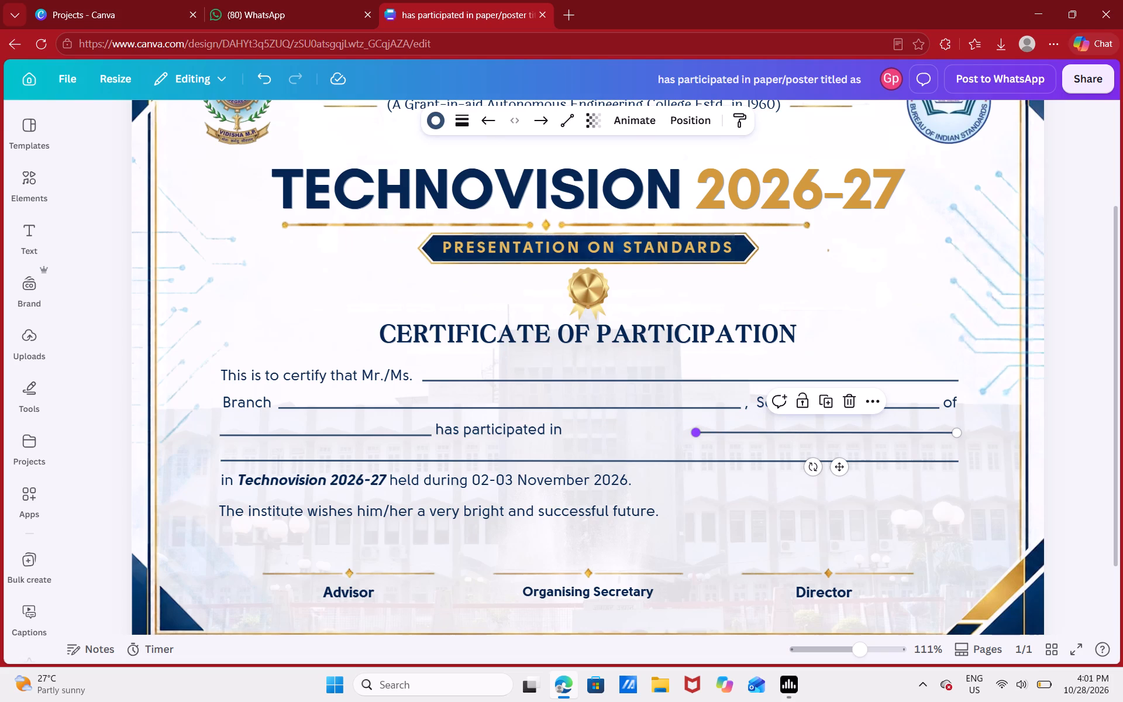
{"action": "left_click_drag", "start_coordinate": [697, 433], "coordinate": [569, 435]}
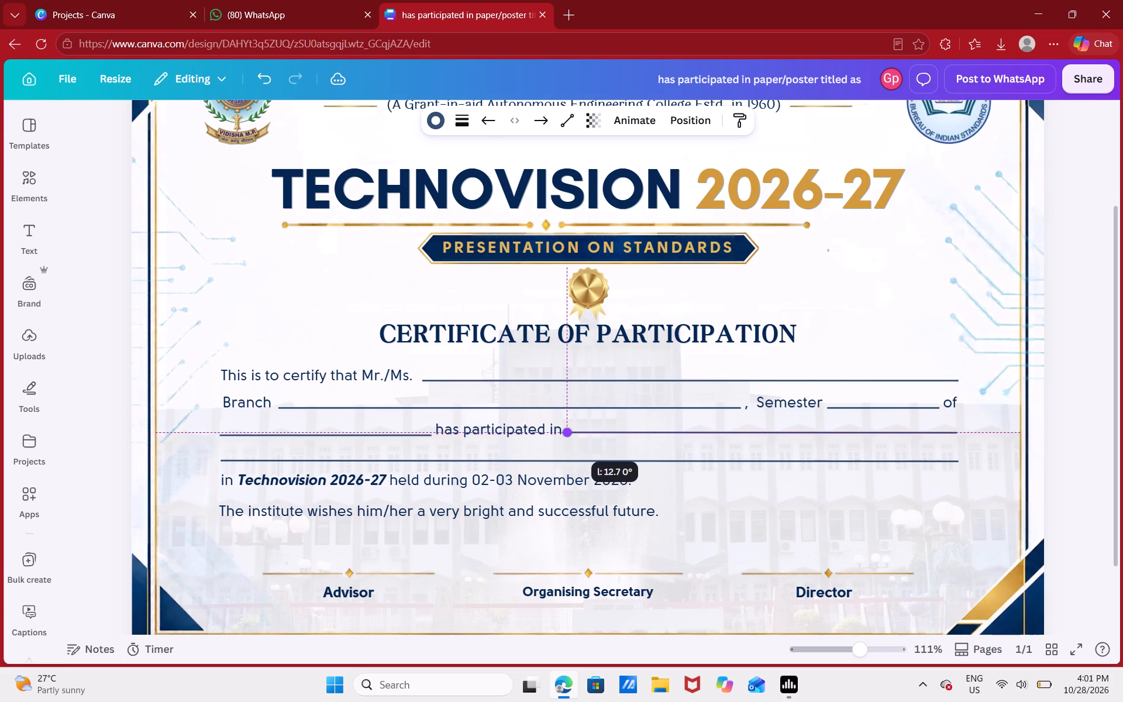
{"action": "left_click_drag", "start_coordinate": [569, 435], "coordinate": [576, 436]}
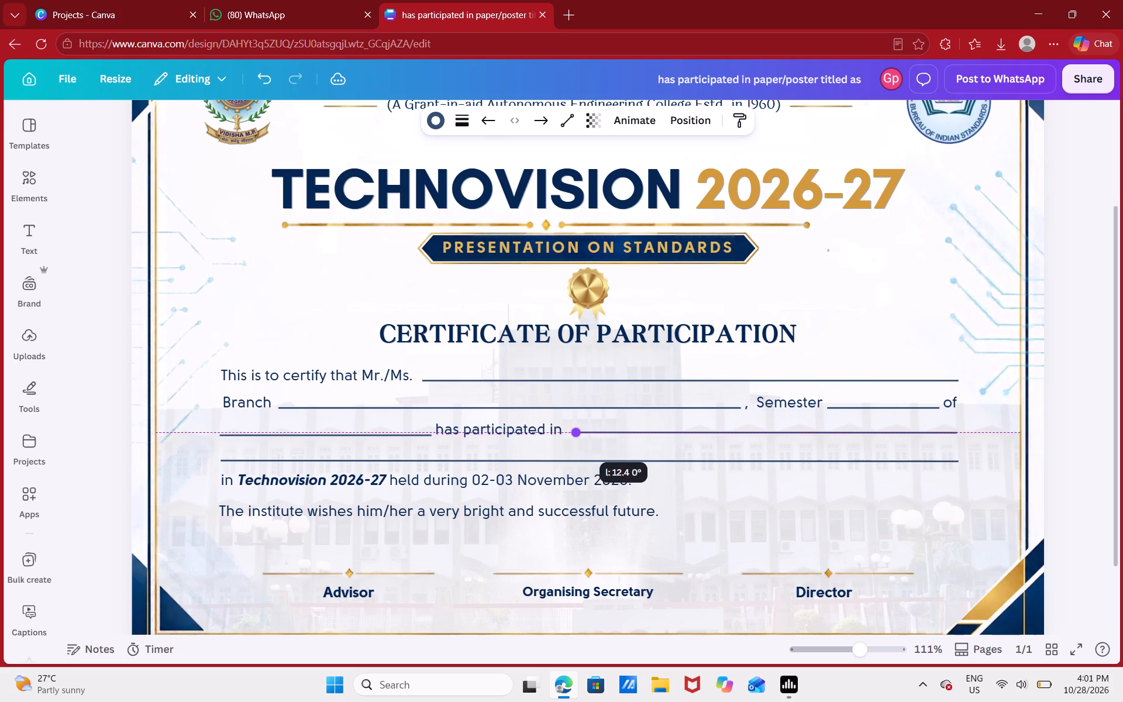
{"action": "left_click_drag", "start_coordinate": [576, 436], "coordinate": [572, 436]}
{"action": "left_click", "coordinate": [1080, 373]}
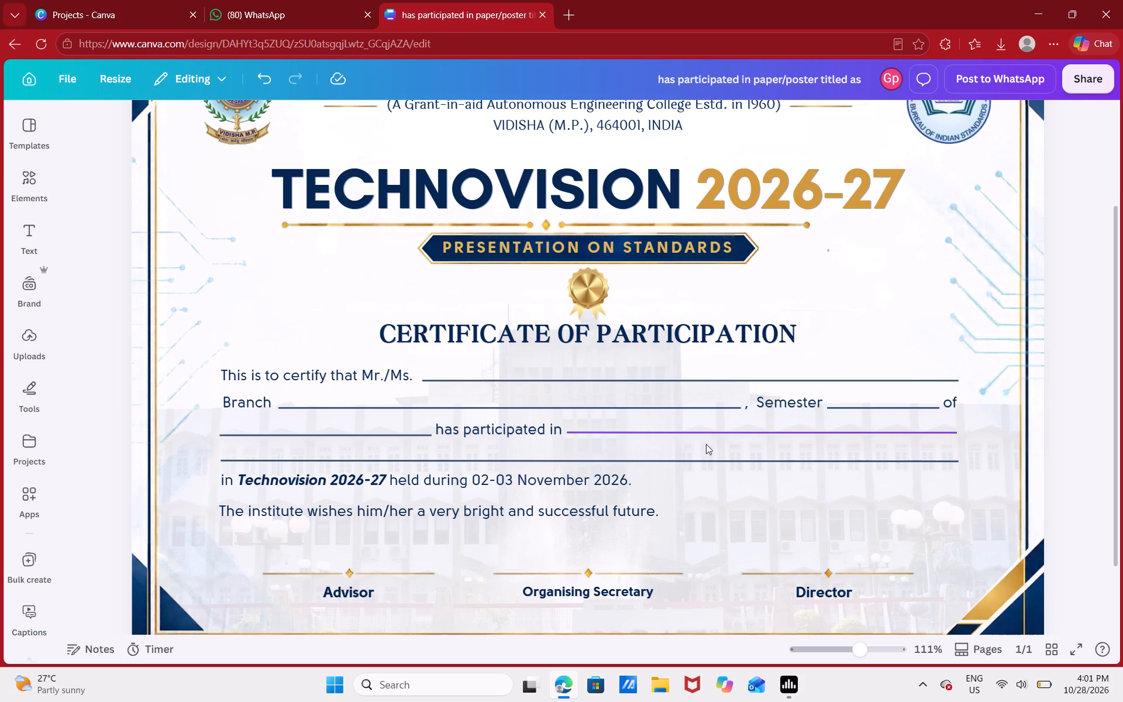
Delete the full-width blank line above the "in Technovision 2026-27" line.
{"action": "left_click", "coordinate": [464, 460]}
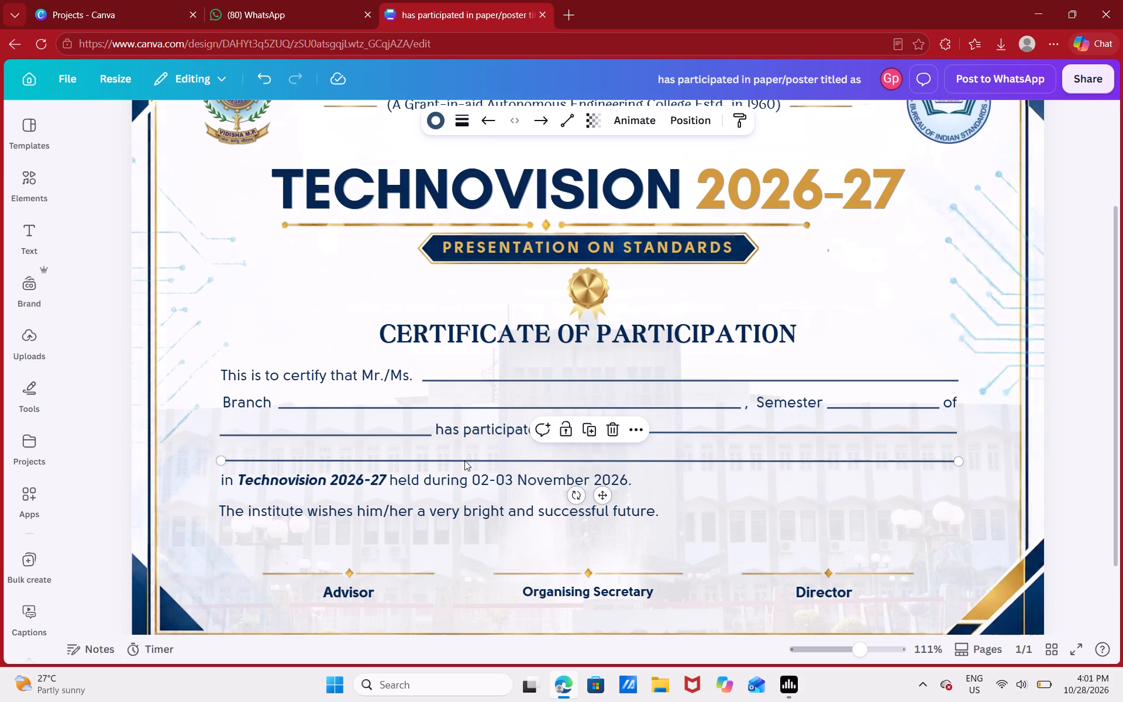
{"action": "key", "text": "Delete"}
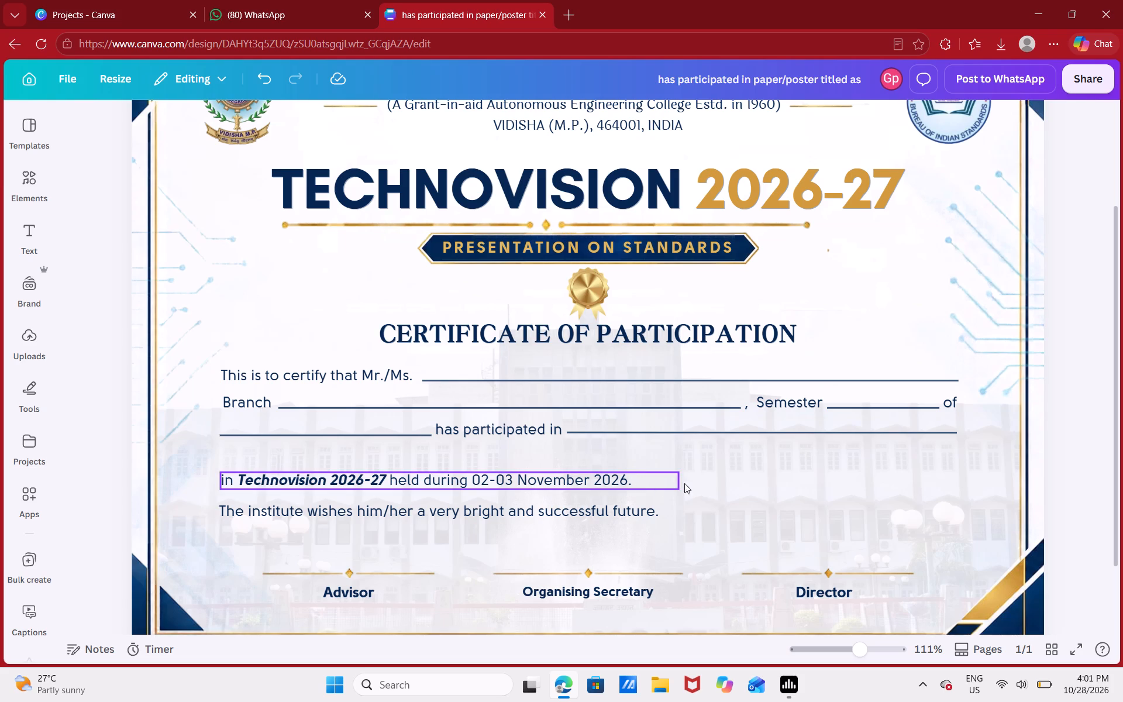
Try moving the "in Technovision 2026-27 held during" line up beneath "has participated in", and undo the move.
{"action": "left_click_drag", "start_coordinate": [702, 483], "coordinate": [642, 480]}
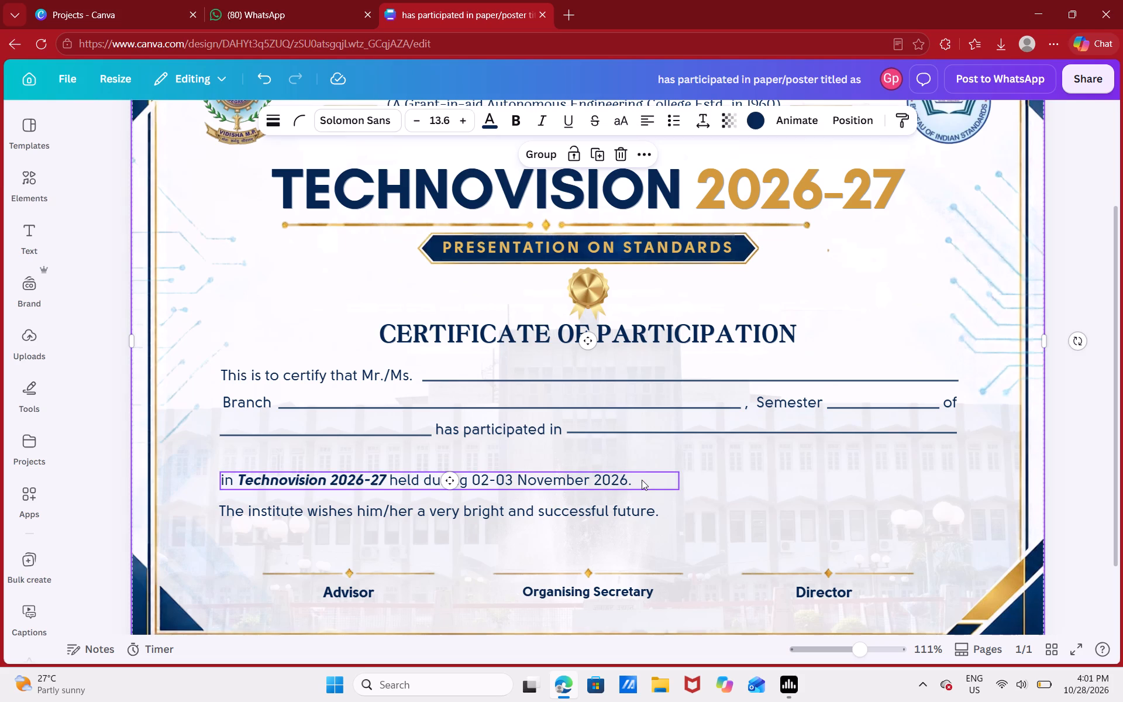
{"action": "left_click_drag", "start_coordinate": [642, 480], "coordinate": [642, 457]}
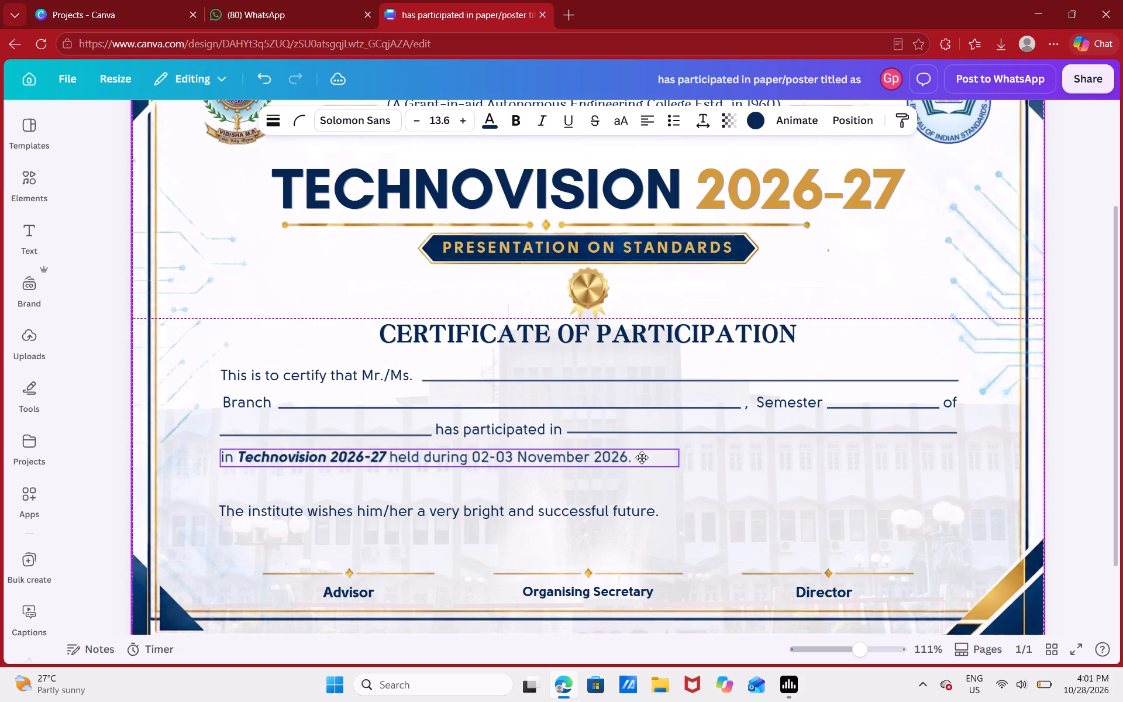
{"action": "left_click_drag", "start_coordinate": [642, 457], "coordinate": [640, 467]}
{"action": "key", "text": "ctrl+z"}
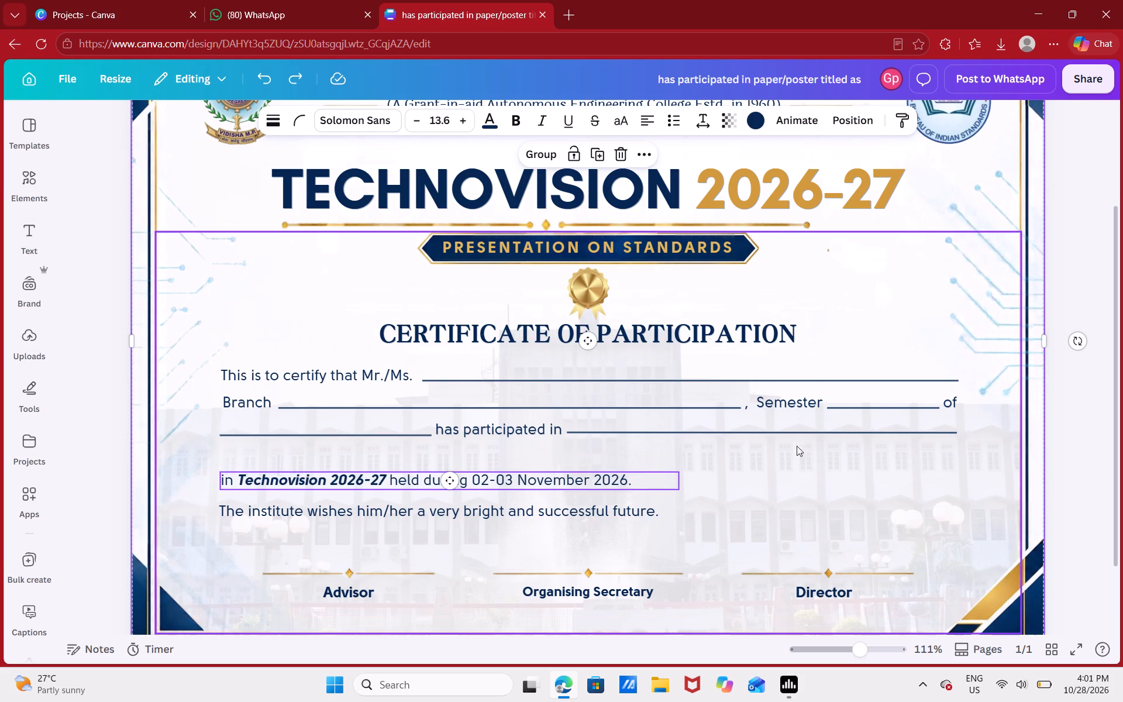
Shorten the far end of the blank line after "has participated in" to make room for the event name.
{"action": "left_click", "coordinate": [877, 437]}
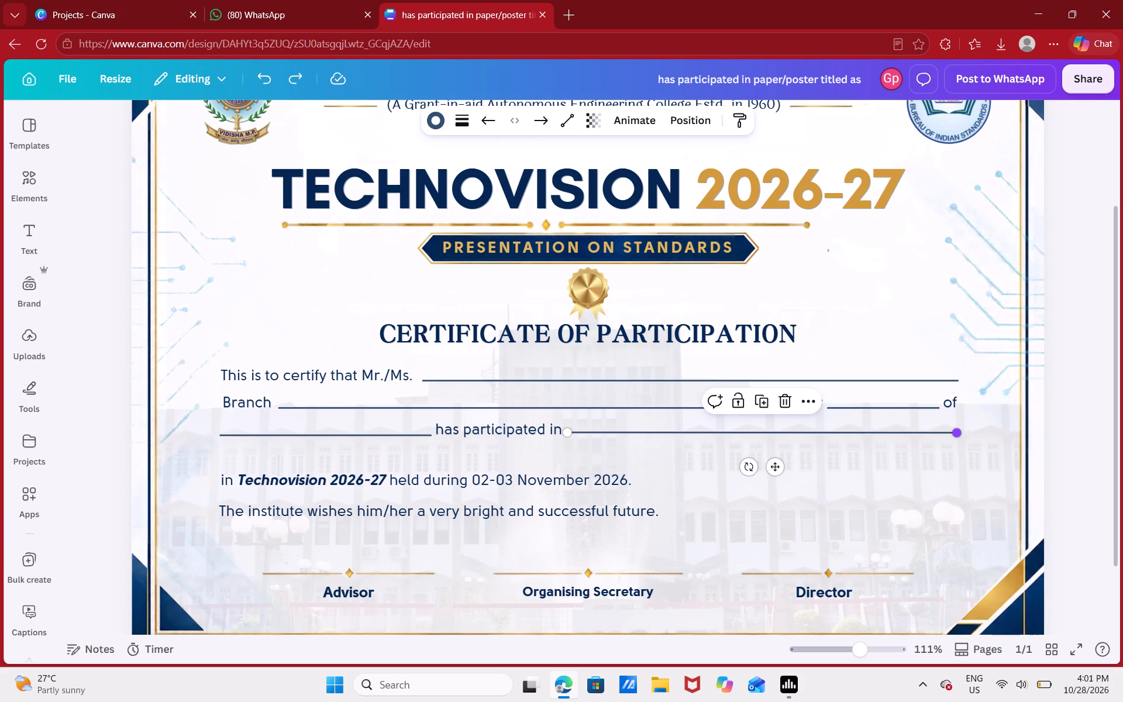
{"action": "left_click_drag", "start_coordinate": [956, 431], "coordinate": [822, 429]}
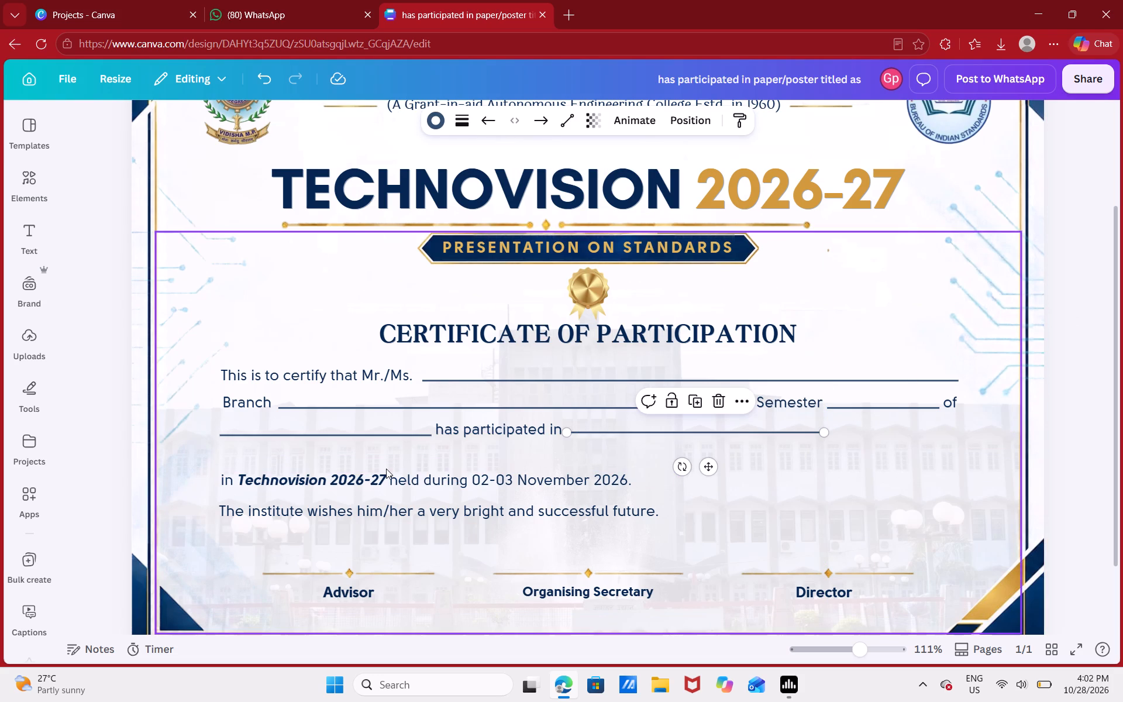
Cut "in Technovision 2026-27" from the start of the "held during 02-03 November 2026" line.
{"action": "left_click", "coordinate": [386, 473]}
{"action": "double_click", "coordinate": [386, 473]}
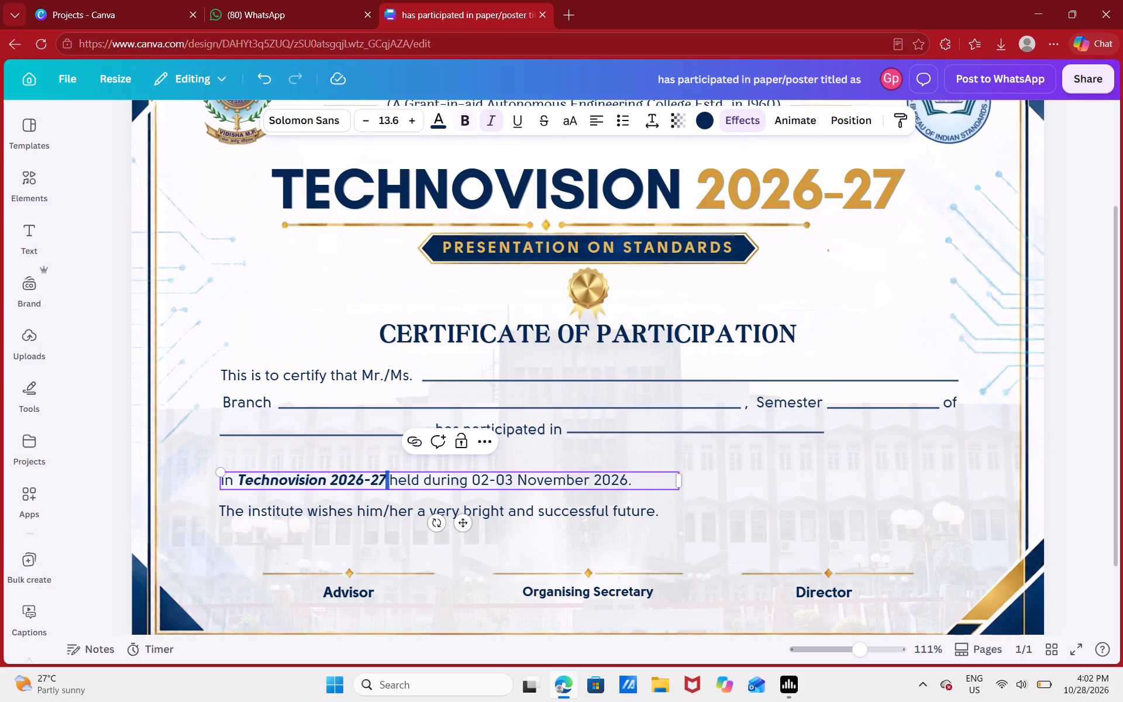
{"action": "left_click", "coordinate": [386, 473]}
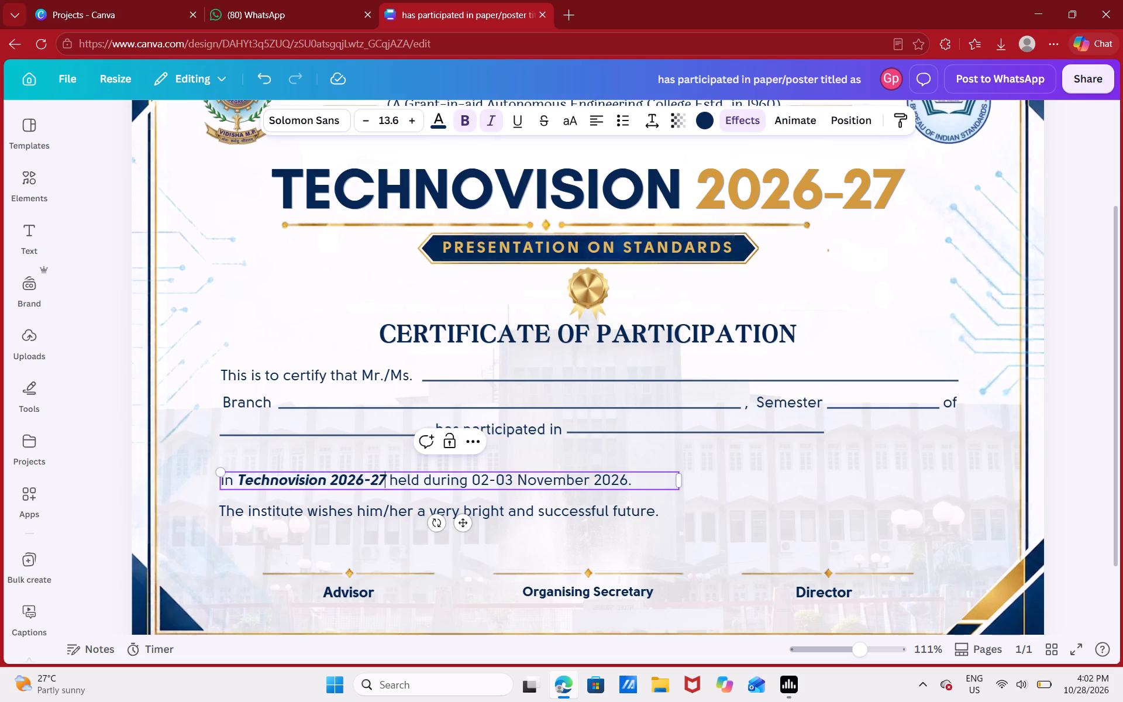
{"action": "key", "text": "shift+Left"}
{"action": "key", "text": "shift+Left"}
{"action": "key", "text": "shift+Left"}
{"action": "key", "text": "shift+Left"}
{"action": "key", "text": "shift+Left"}
{"action": "key", "text": "shift+Left"}
{"action": "key", "text": "shift+Left"}
{"action": "key", "text": "shift+Left"}
{"action": "key", "text": "shift+Left"}
{"action": "key", "text": "shift+Left"}
{"action": "key", "text": "shift+Left"}
{"action": "key", "text": "shift+Left"}
{"action": "key", "text": "shift+Left"}
{"action": "key", "text": "shift+Left"}
{"action": "key", "text": "shift+Left"}
{"action": "key", "text": "shift+Left"}
{"action": "key", "text": "shift+Left"}
{"action": "key", "text": "shift+Left"}
{"action": "key", "text": "shift+Left"}
{"action": "key", "text": "shift+Left"}
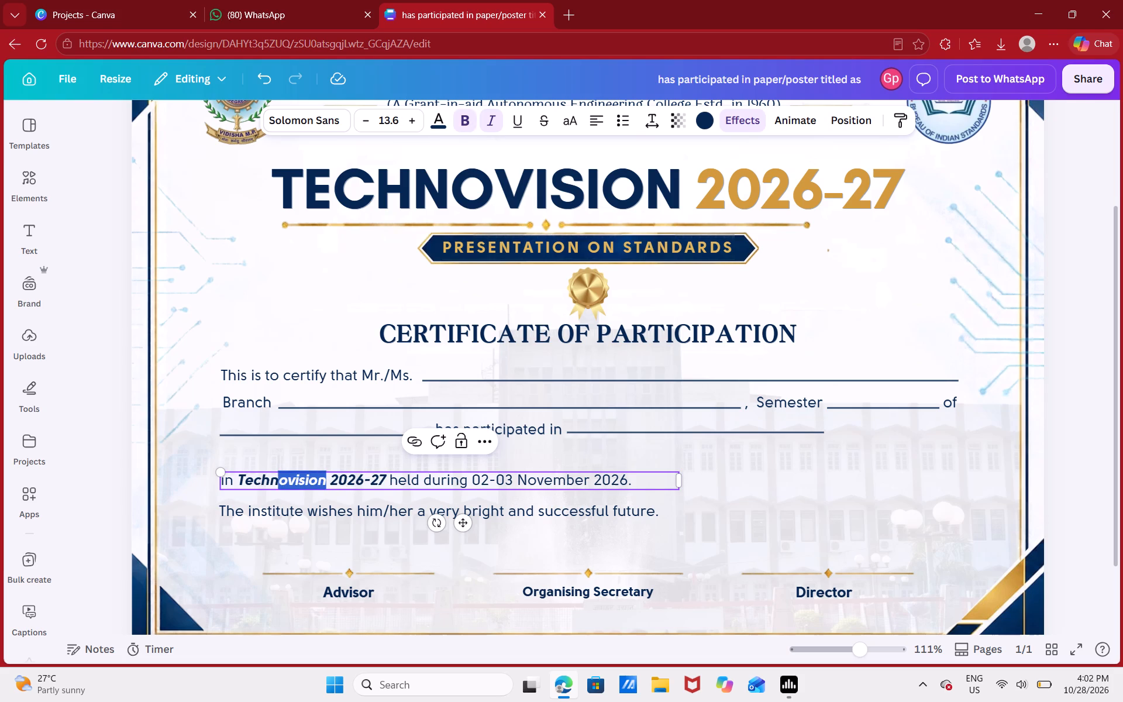
{"action": "key", "text": "Right"}
{"action": "key", "text": "Right"}
{"action": "key", "text": "Right"}
{"action": "key", "text": "Right"}
{"action": "key", "text": "Right"}
{"action": "key", "text": "Right"}
{"action": "key", "text": "Right"}
{"action": "key", "text": "Right"}
{"action": "key", "text": "Right"}
{"action": "key", "text": "Right"}
{"action": "key", "text": "Right"}
{"action": "key", "text": "Right"}
{"action": "key", "text": "Right"}
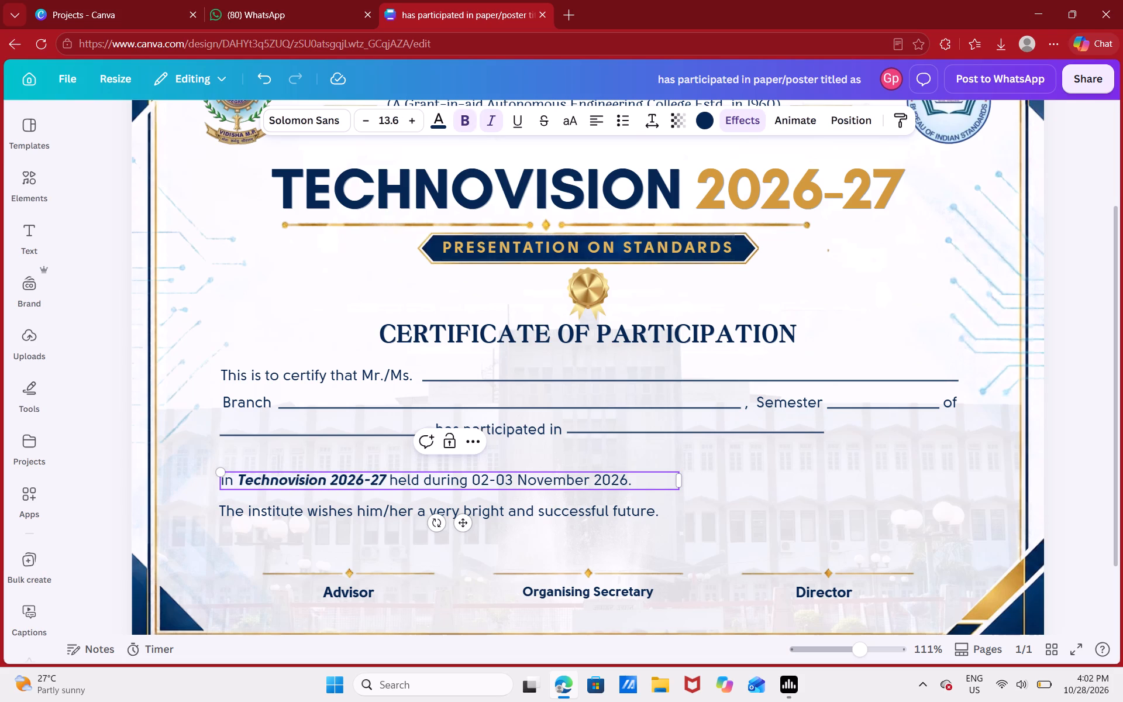
{"action": "left_click_drag", "start_coordinate": [383, 480], "coordinate": [236, 470]}
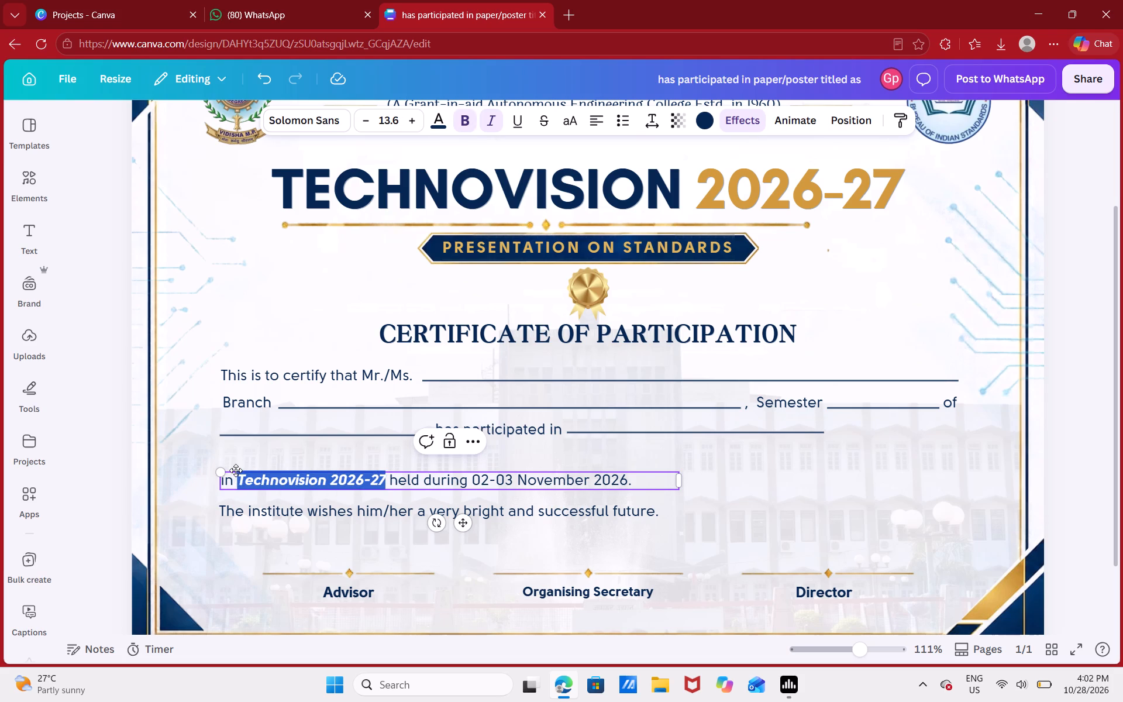
{"action": "left_click_drag", "start_coordinate": [236, 470], "coordinate": [218, 476]}
{"action": "key", "text": "ctrl+x"}
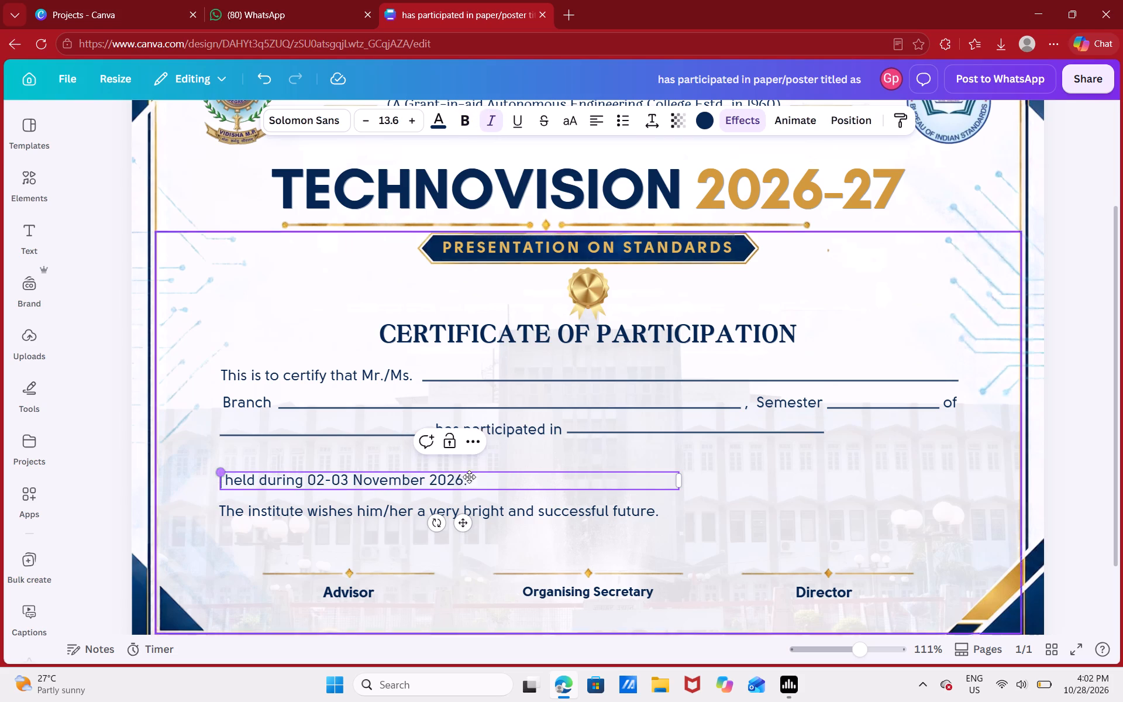
Paste "in Technovision 2026-27" as a separate text box and place it at the end of the "has participated in" blank line.
{"action": "left_click", "coordinate": [838, 434]}
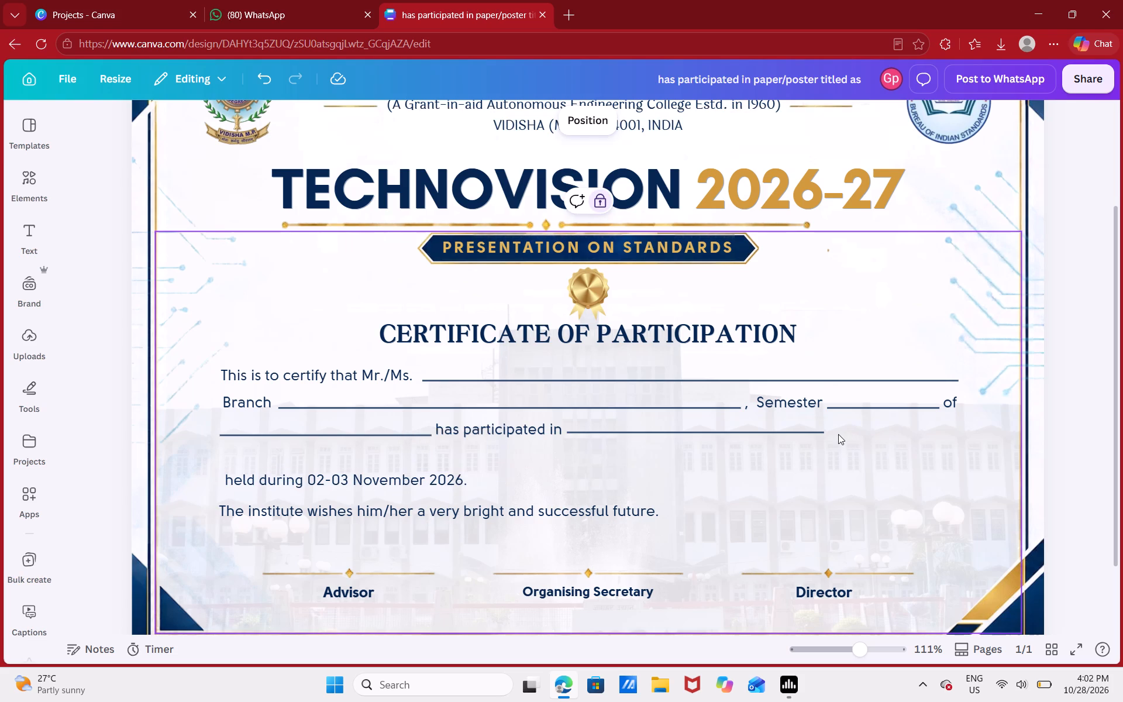
{"action": "key", "text": "ctrl+v"}
{"action": "left_click", "coordinate": [684, 361]}
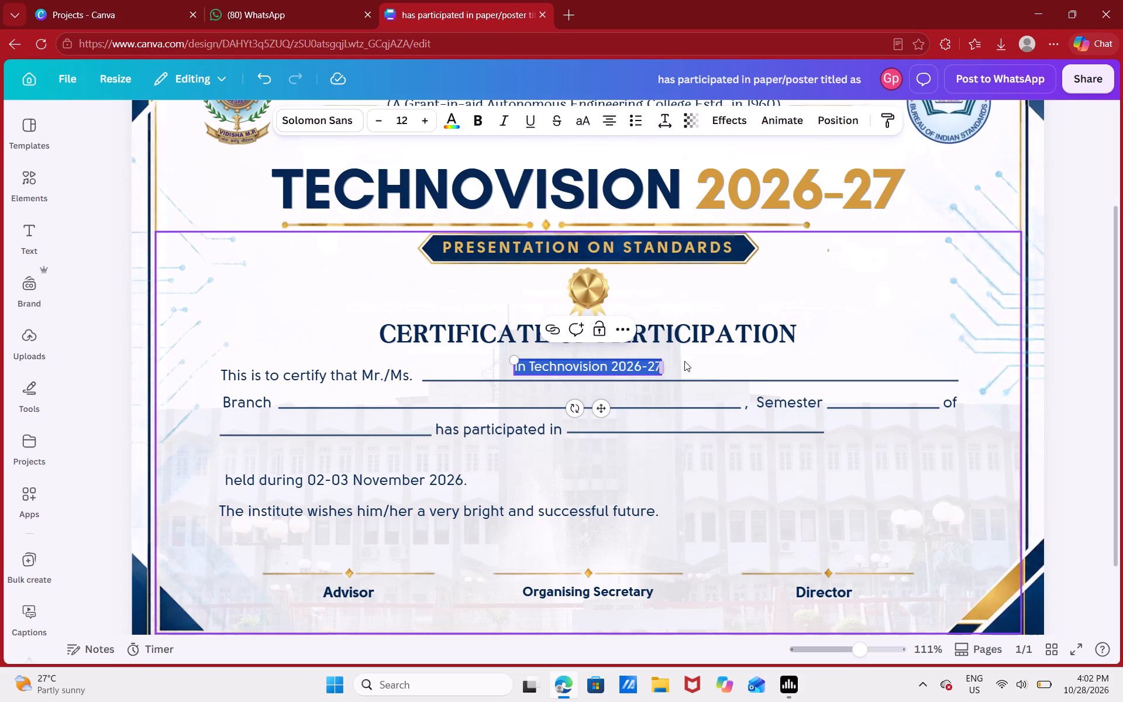
{"action": "left_click_drag", "start_coordinate": [625, 363], "coordinate": [890, 433]}
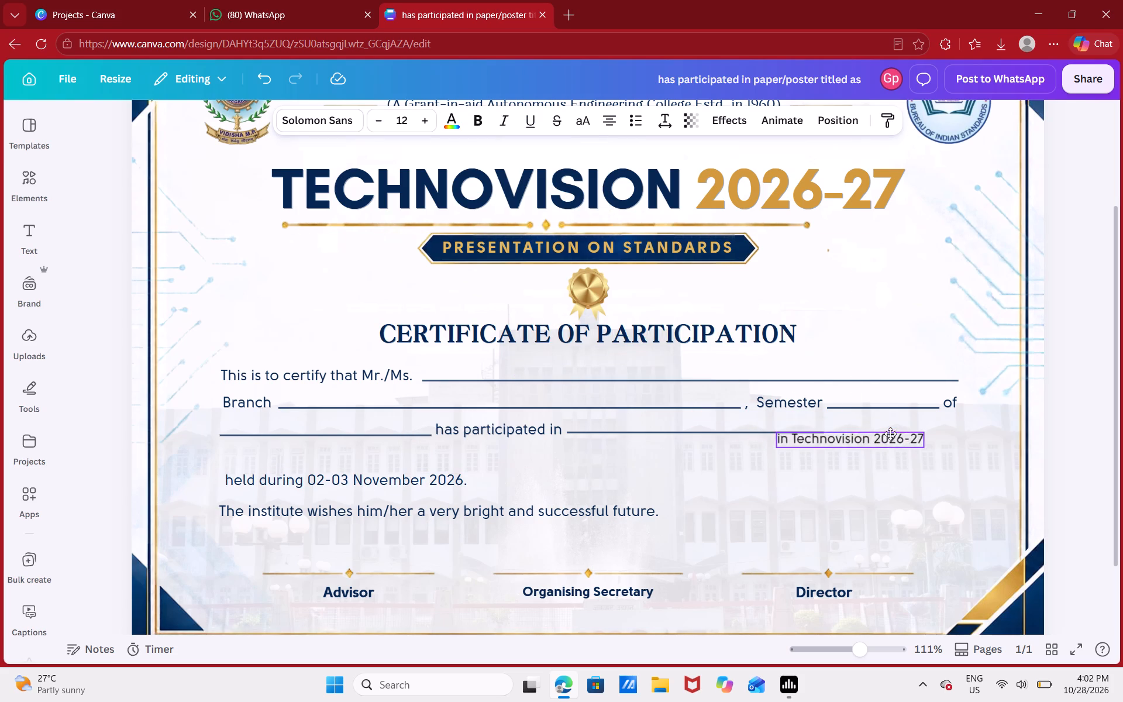
{"action": "left_click_drag", "start_coordinate": [890, 433], "coordinate": [938, 428]}
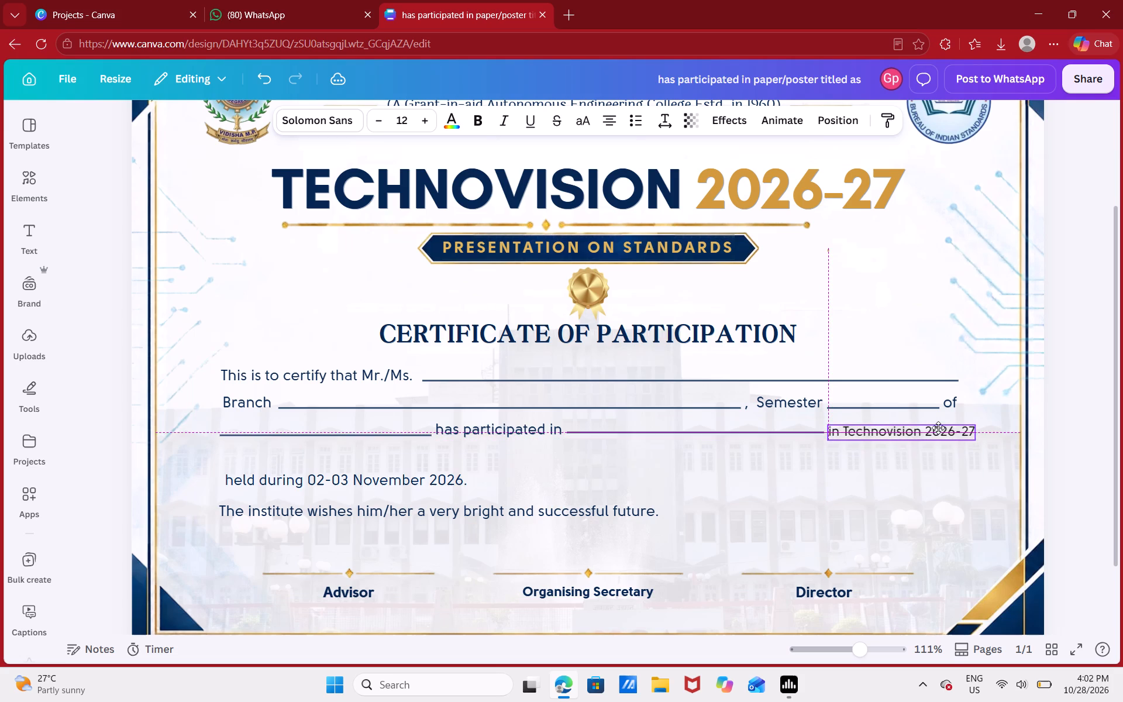
{"action": "left_click_drag", "start_coordinate": [938, 428], "coordinate": [937, 425]}
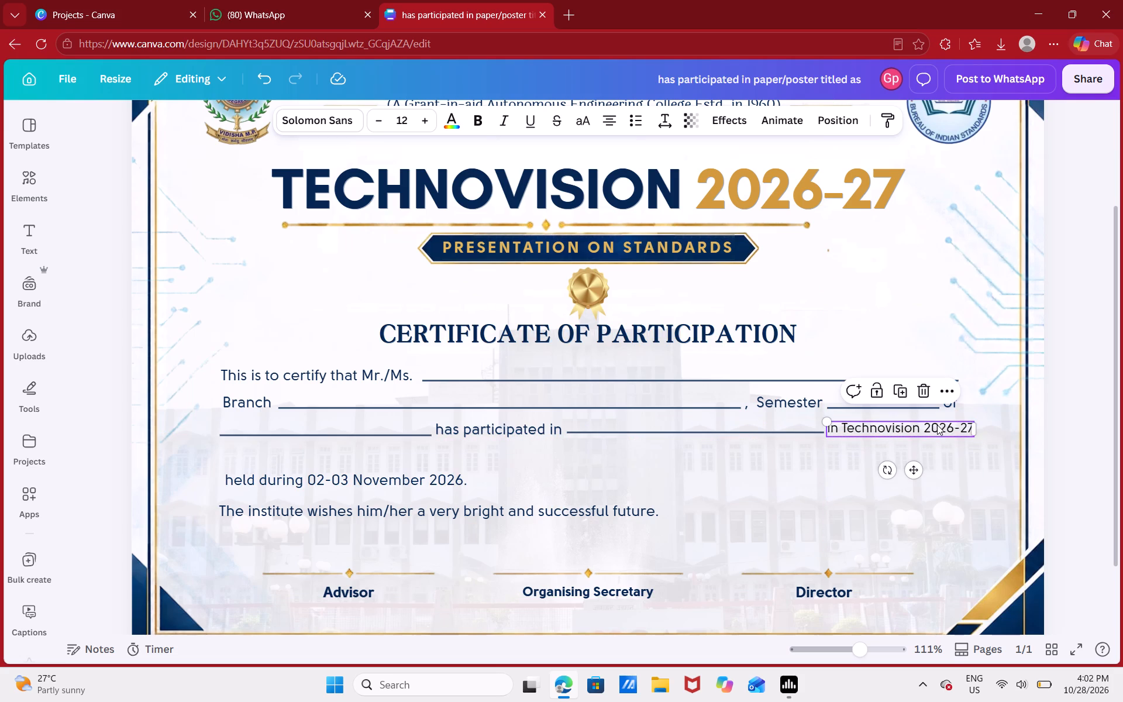
{"action": "left_click", "coordinate": [962, 429]}
{"action": "left_click", "coordinate": [1070, 407]}
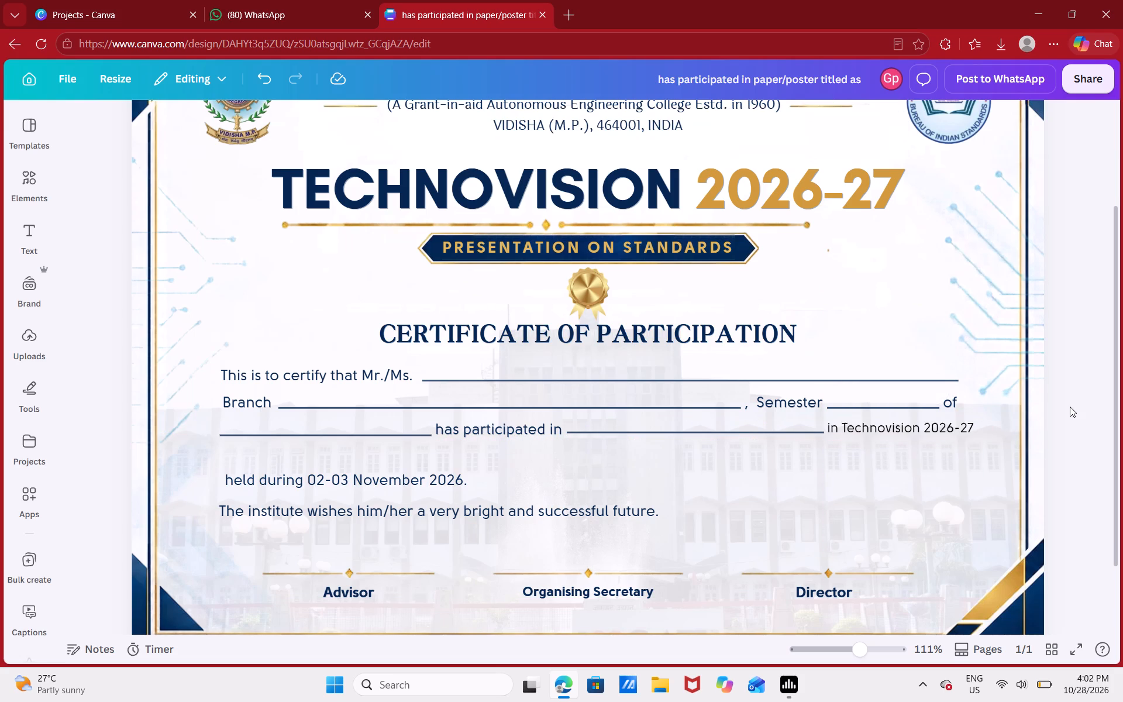
Shorten the blank line after "has participated in" slightly, to about 8.1 long, leaving a gap before the event name.
{"action": "left_click", "coordinate": [808, 431]}
{"action": "left_click_drag", "start_coordinate": [821, 431], "coordinate": [811, 431]}
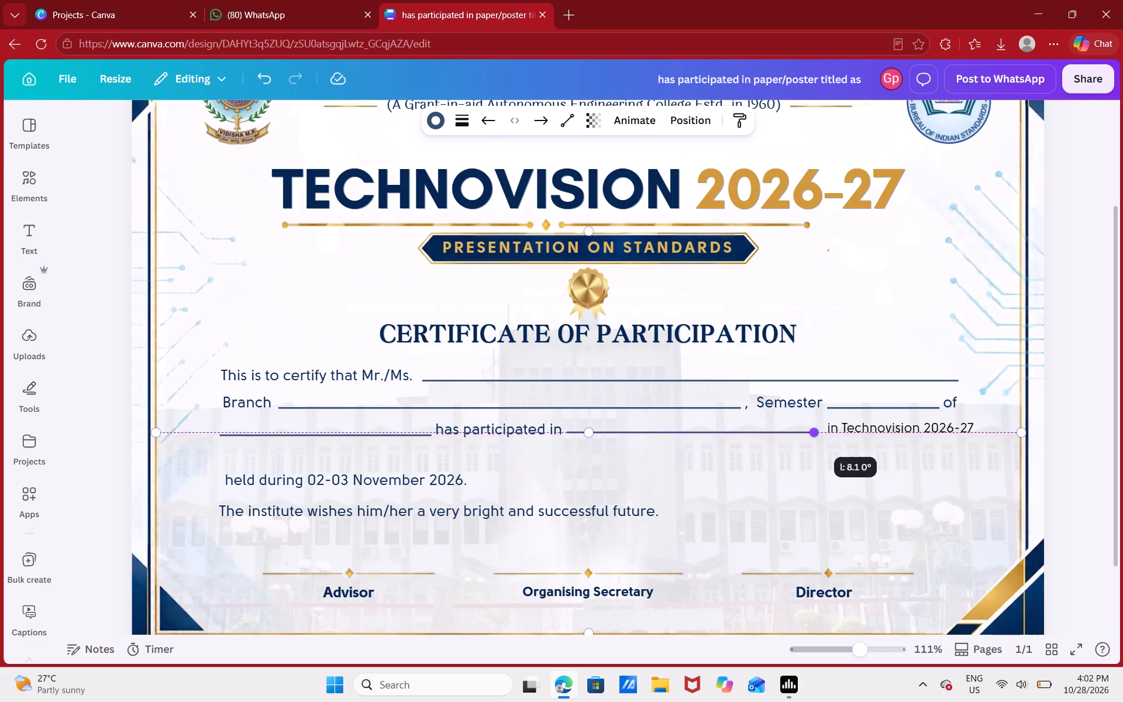
{"action": "left_click_drag", "start_coordinate": [811, 431], "coordinate": [810, 431]}
Shift the "in Technovision 2026-27" text box slightly closer to the end of the blank line.
{"action": "left_click_drag", "start_coordinate": [846, 425], "coordinate": [840, 425]}
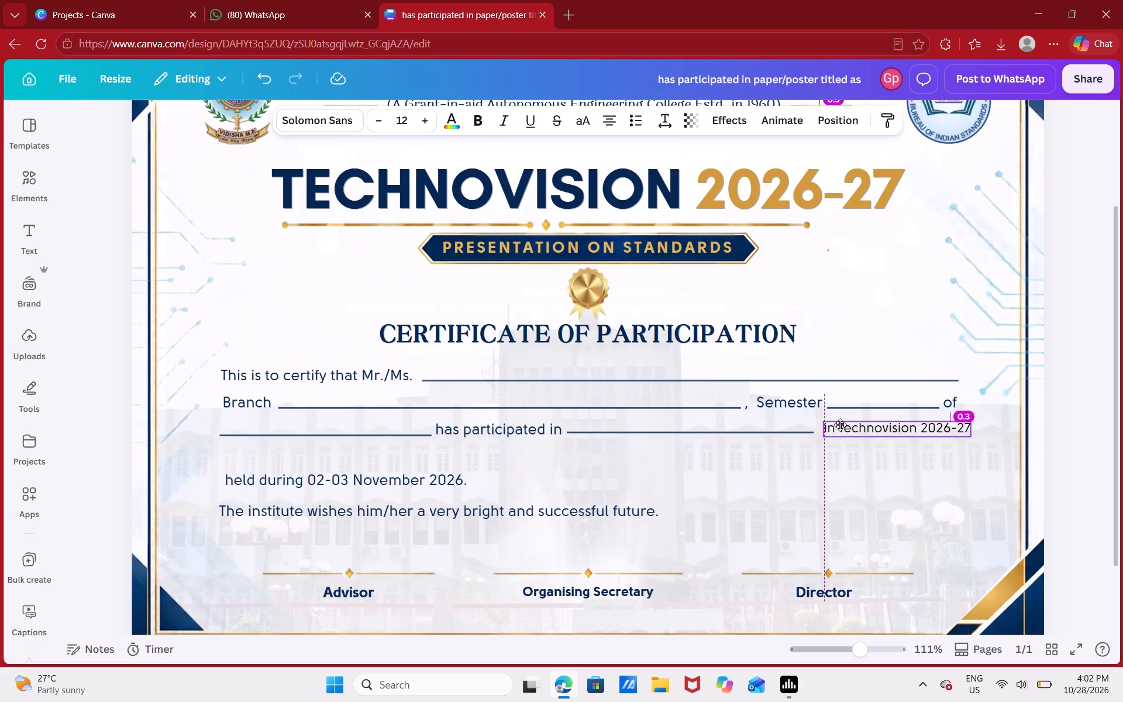
{"action": "left_click_drag", "start_coordinate": [840, 425], "coordinate": [839, 424]}
{"action": "left_click", "coordinate": [840, 425]}
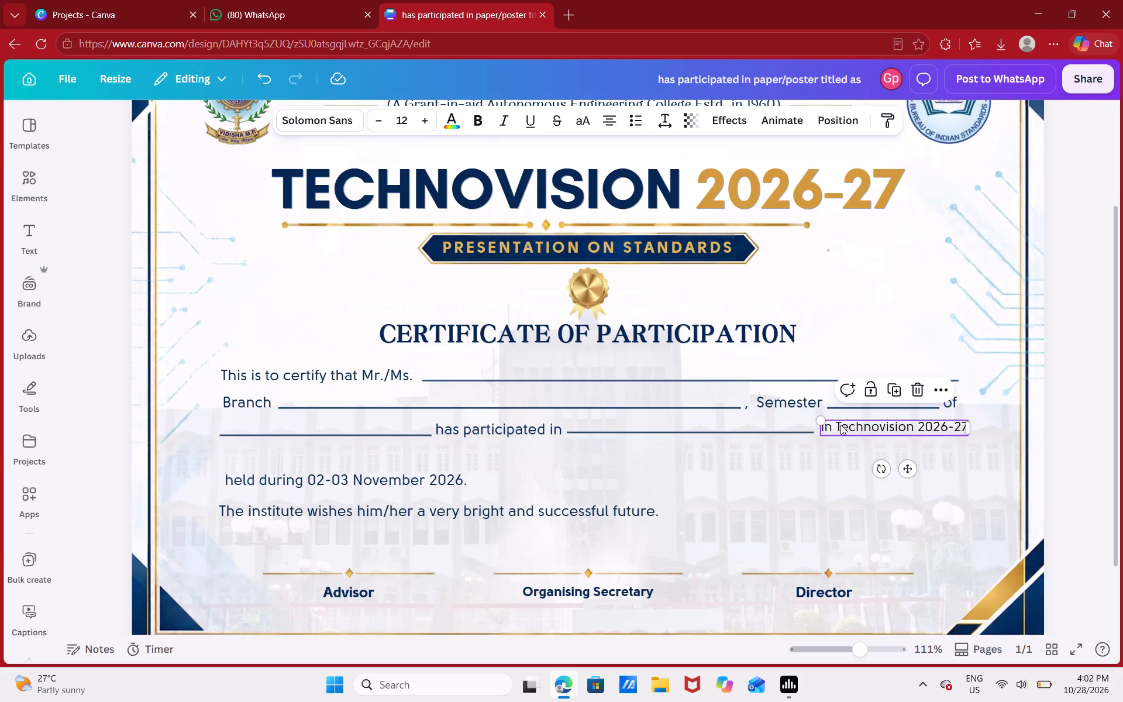
Make "Technovision 2026-27" bold in its text box, leaving the word "in" regular.
{"action": "left_click", "coordinate": [840, 425]}
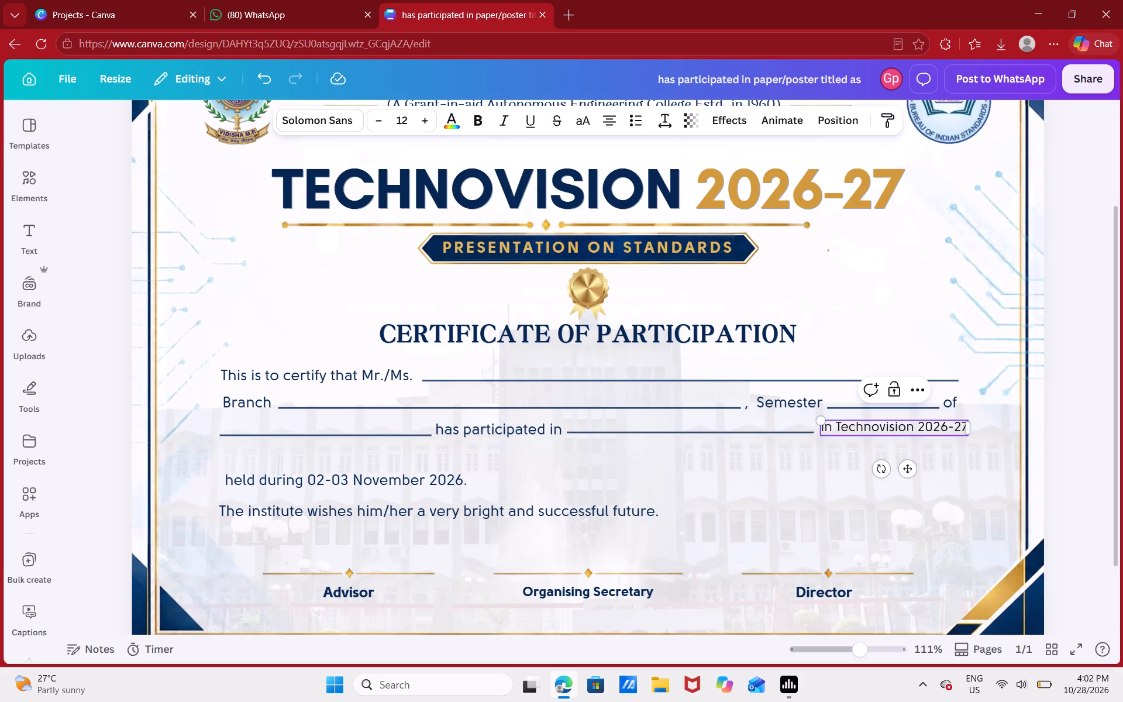
{"action": "left_click_drag", "start_coordinate": [836, 425], "coordinate": [970, 429]}
{"action": "key", "text": "ctrl+b"}
{"action": "left_click", "coordinate": [1056, 431]}
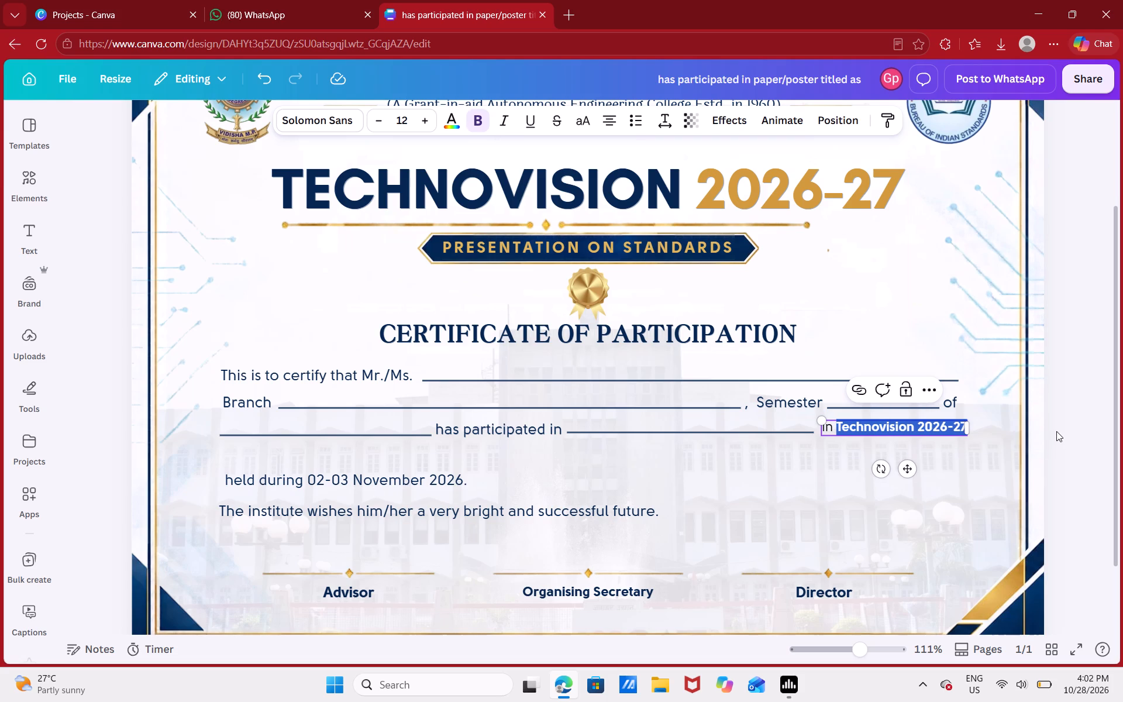
Move the "held during 02-03 November 2026." line up to sit directly beneath the "has participated in" line.
{"action": "left_click", "coordinate": [428, 480]}
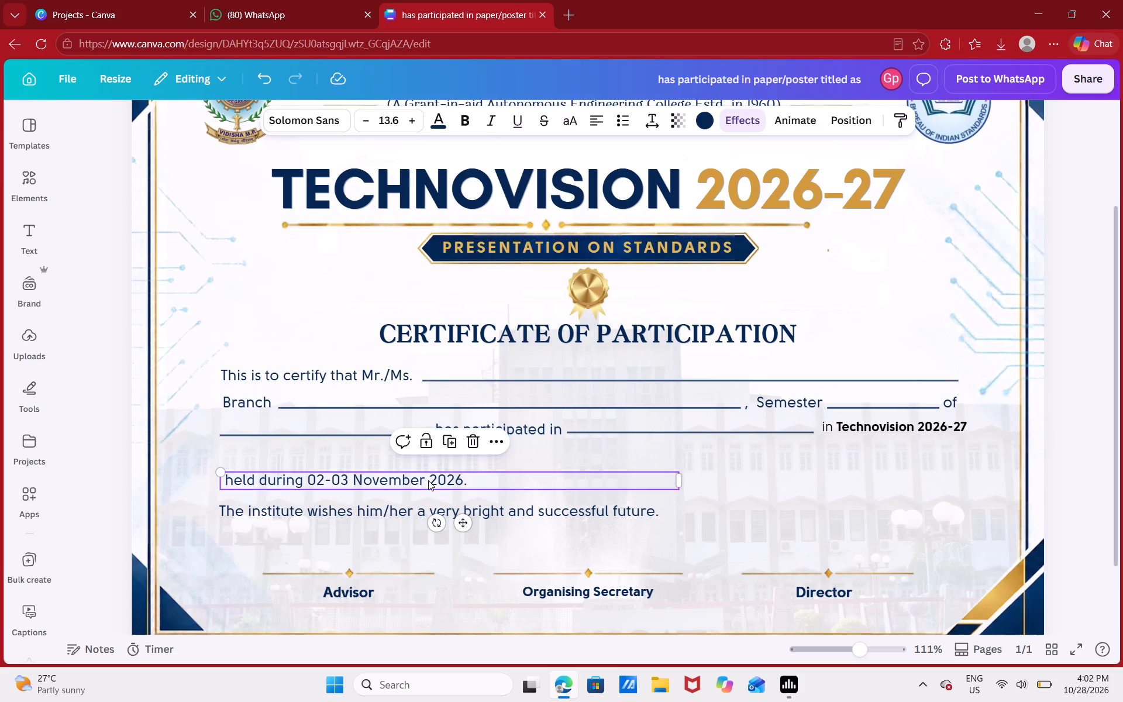
{"action": "left_click_drag", "start_coordinate": [428, 480], "coordinate": [426, 453]}
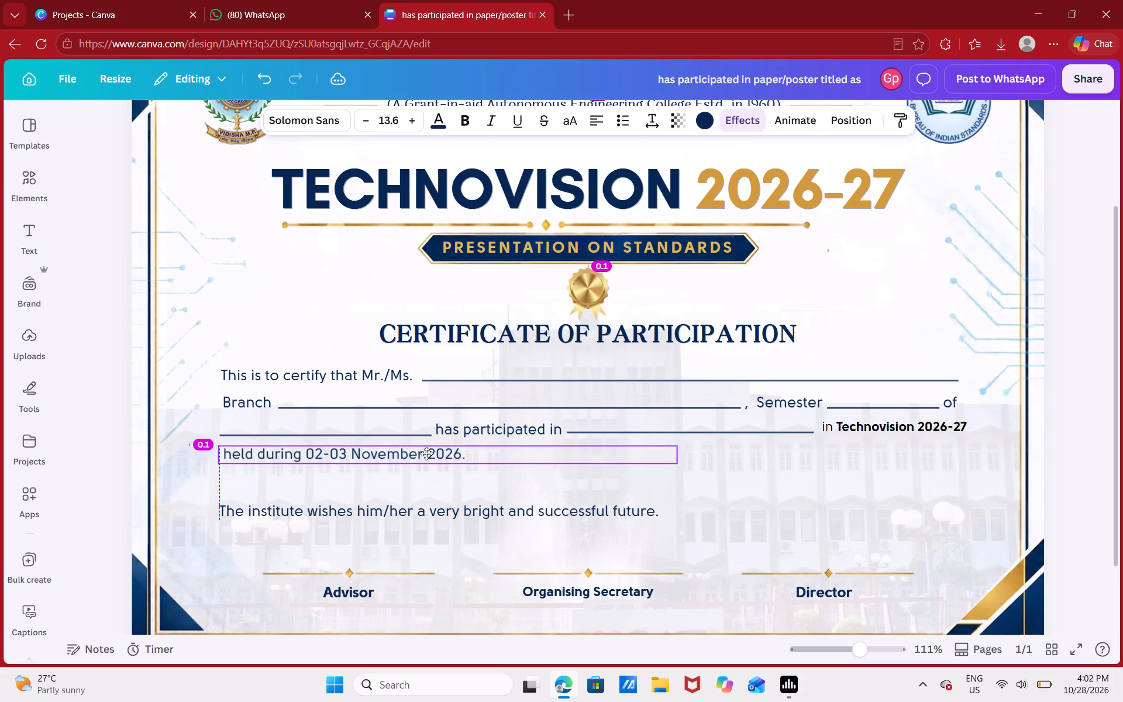
{"action": "left_click_drag", "start_coordinate": [426, 453], "coordinate": [426, 453]}
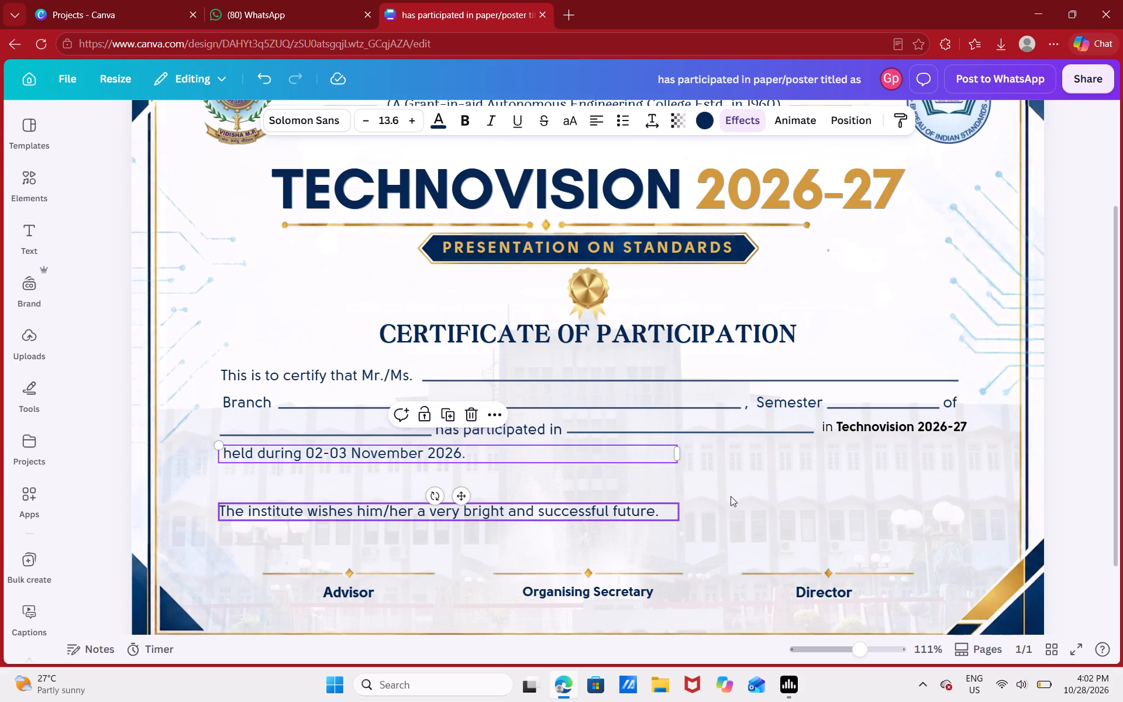
{"action": "left_click", "coordinate": [1057, 462]}
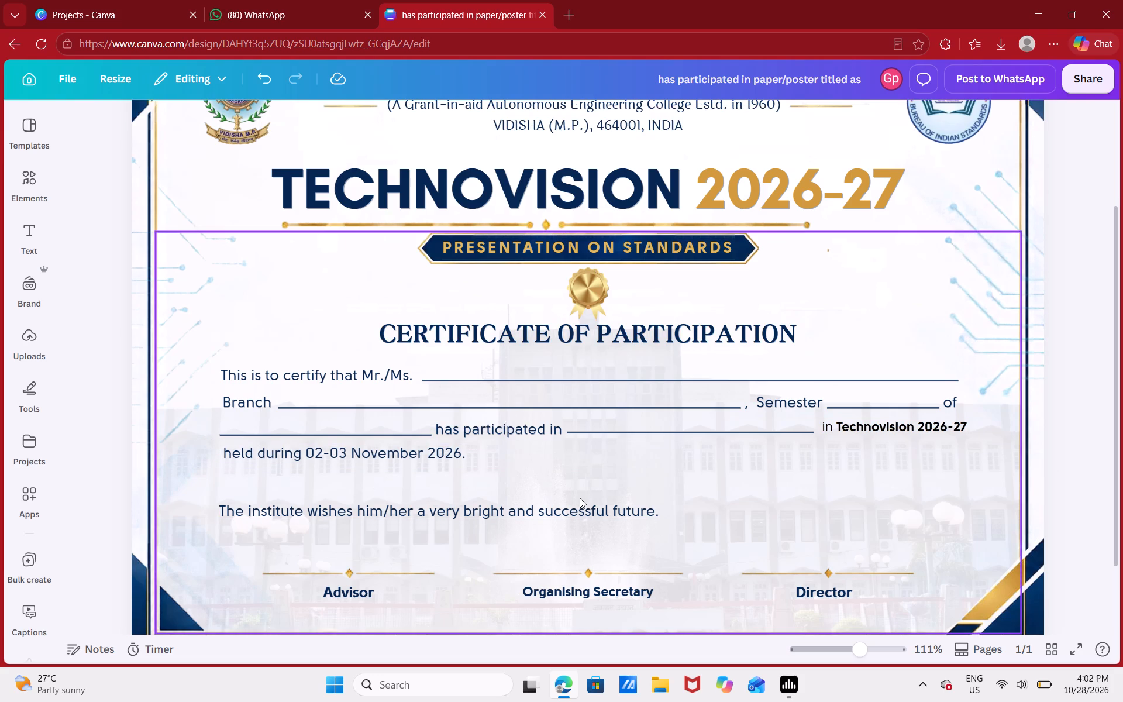
Move the "The institute wishes him/her a very bright and successful future." line up, closer to the "held during" line.
{"action": "left_click_drag", "start_coordinate": [569, 507], "coordinate": [569, 491]}
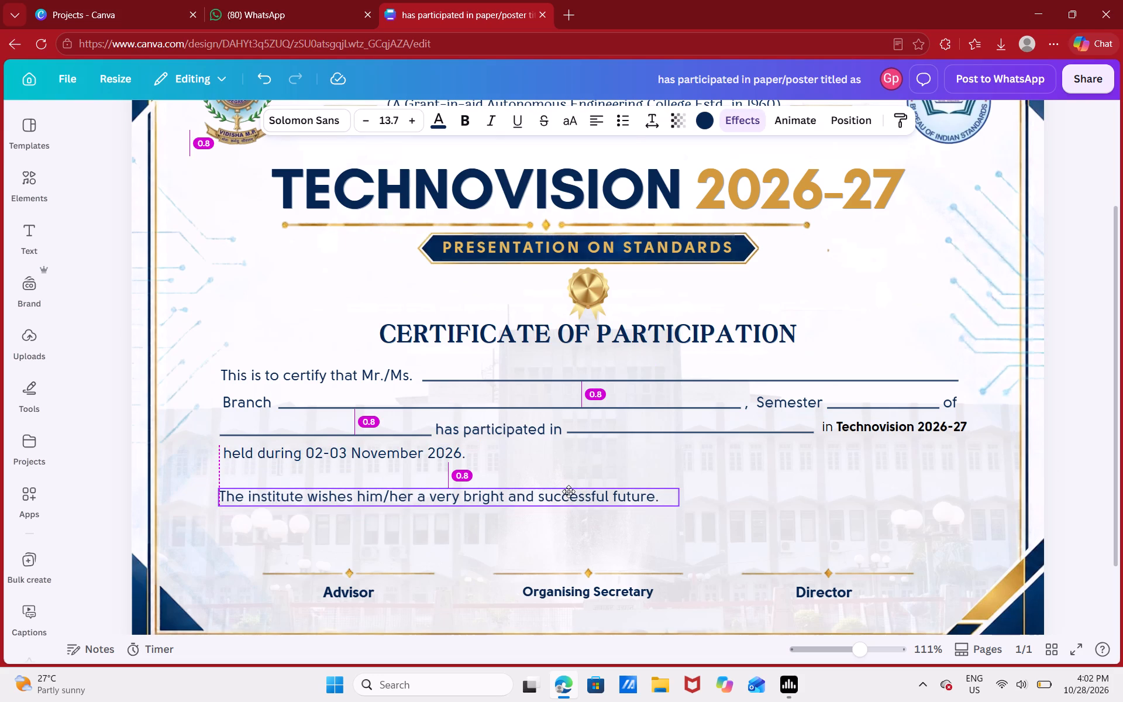
{"action": "left_click_drag", "start_coordinate": [569, 491], "coordinate": [569, 490]}
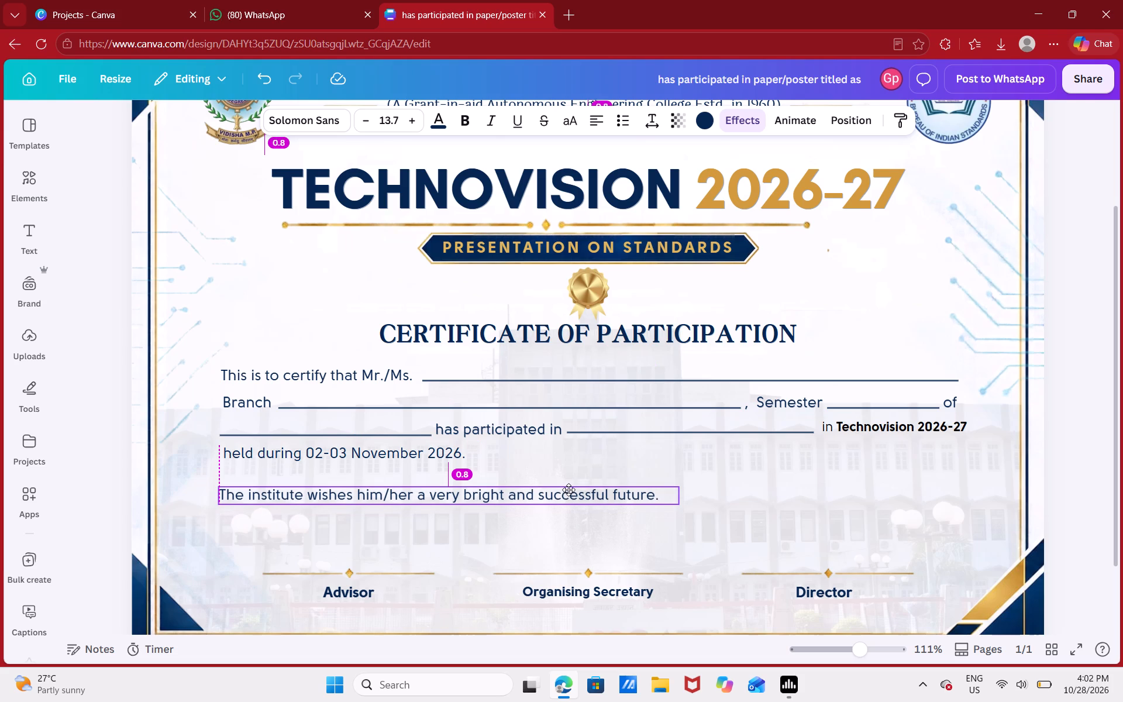
{"action": "left_click_drag", "start_coordinate": [569, 490], "coordinate": [569, 486]}
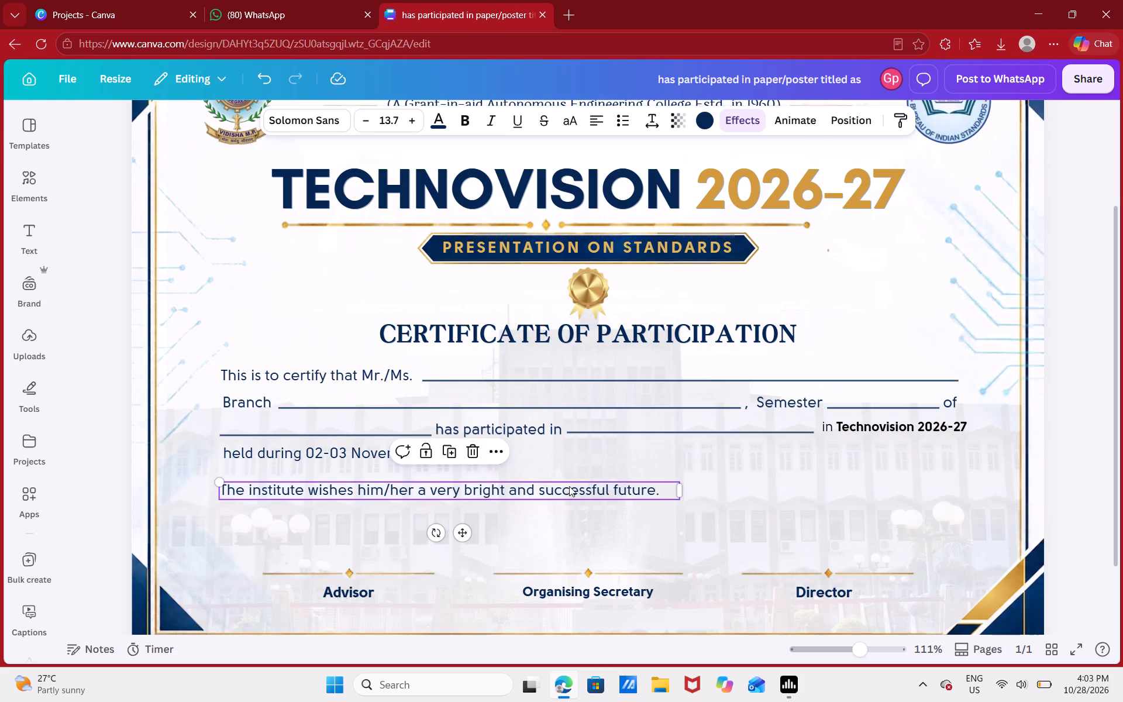
{"action": "left_click", "coordinate": [569, 486]}
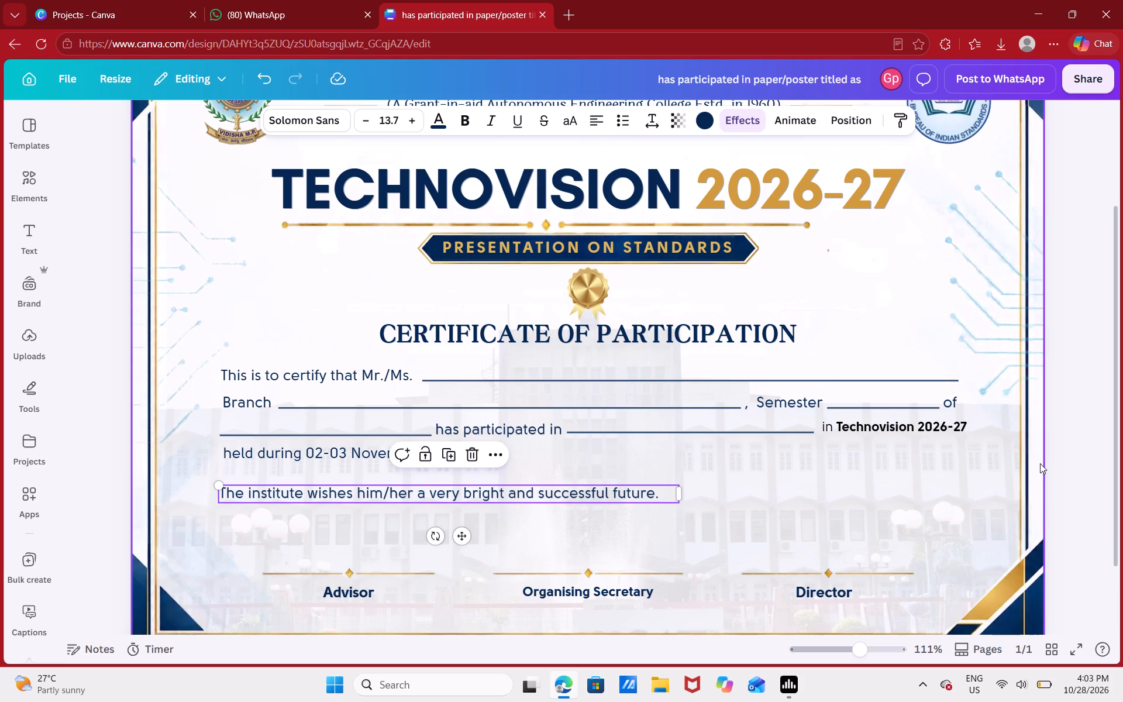
{"action": "left_click", "coordinate": [1072, 448]}
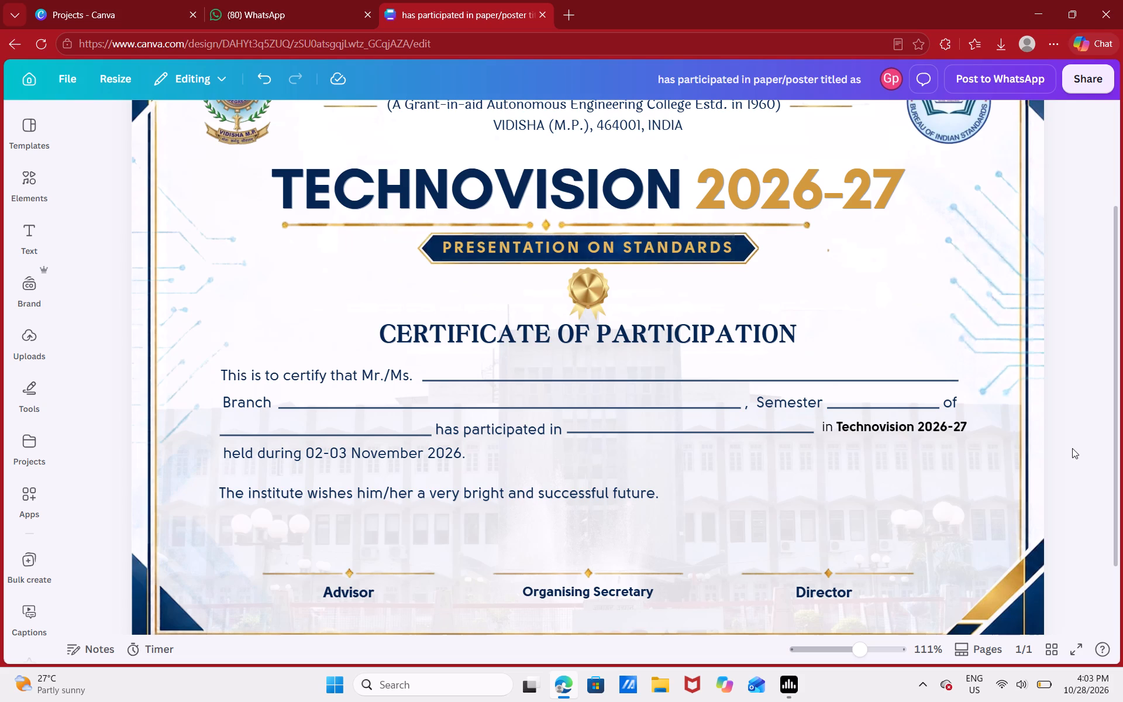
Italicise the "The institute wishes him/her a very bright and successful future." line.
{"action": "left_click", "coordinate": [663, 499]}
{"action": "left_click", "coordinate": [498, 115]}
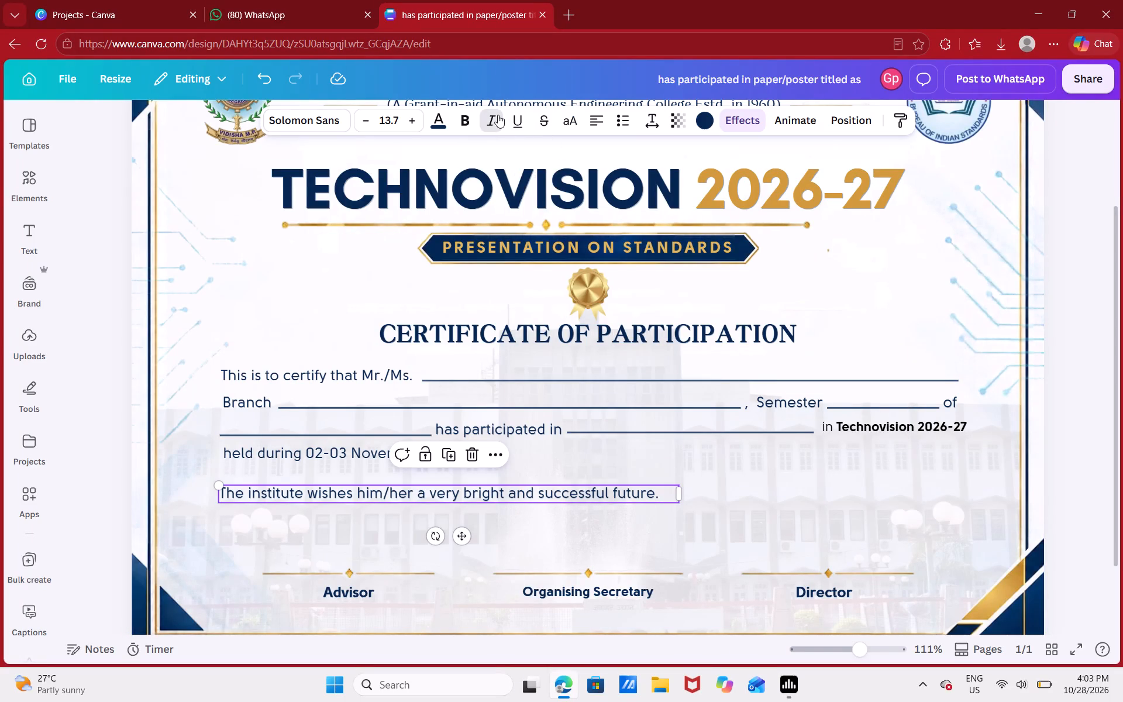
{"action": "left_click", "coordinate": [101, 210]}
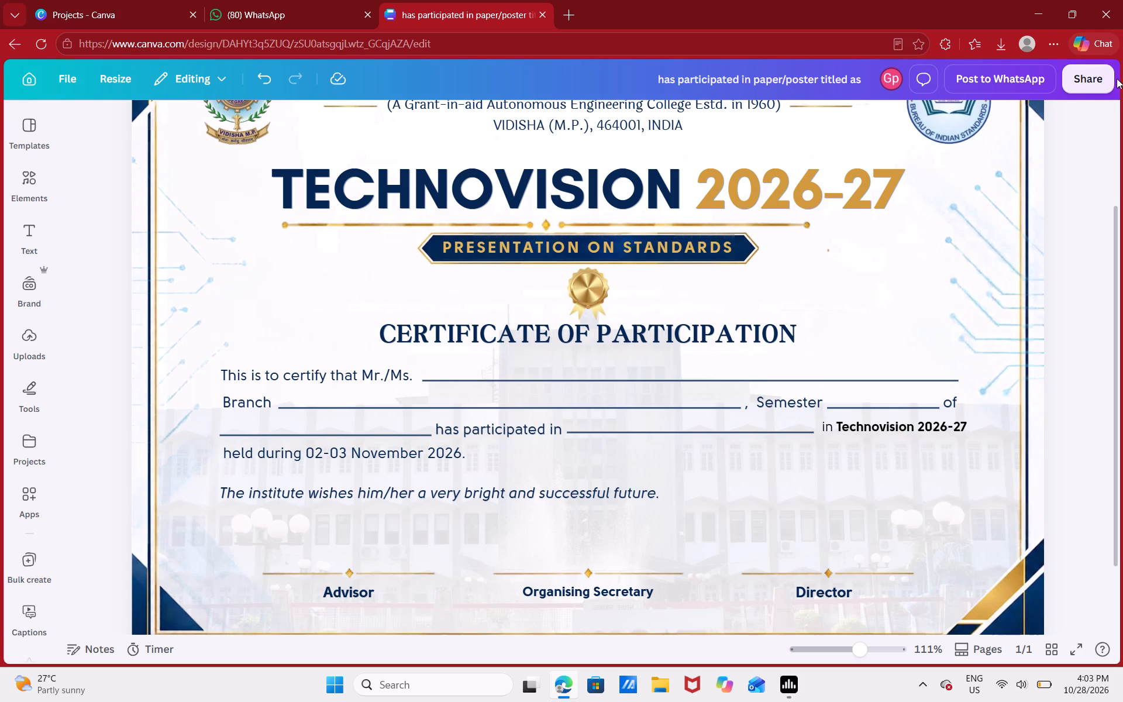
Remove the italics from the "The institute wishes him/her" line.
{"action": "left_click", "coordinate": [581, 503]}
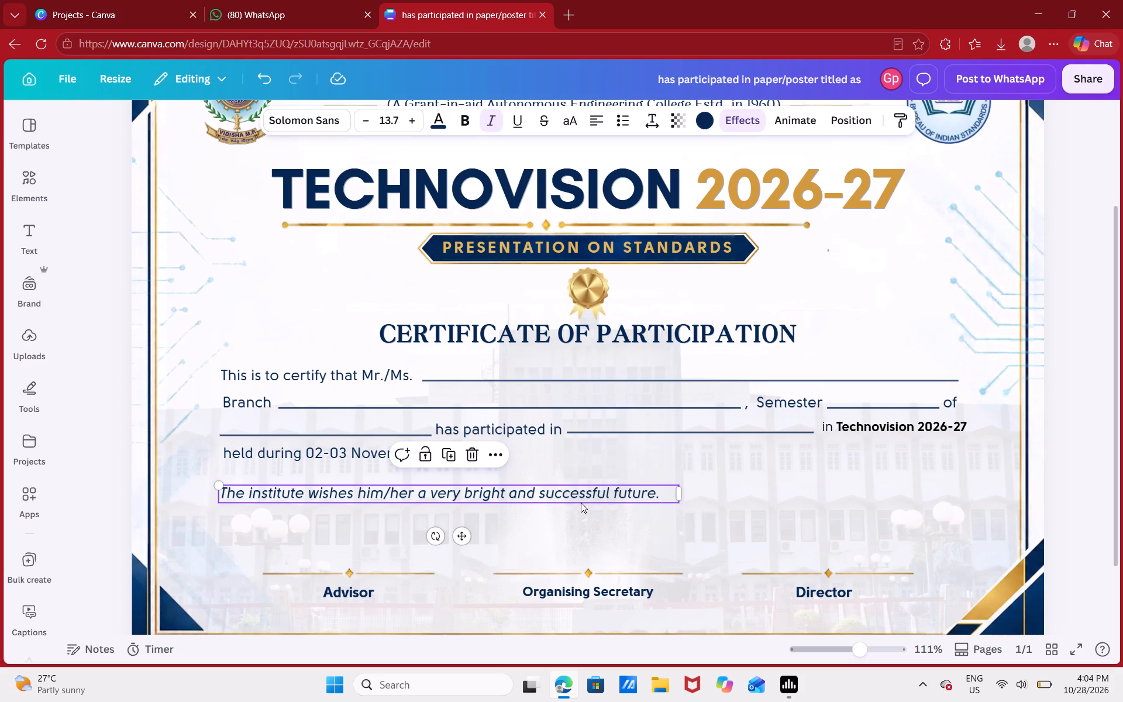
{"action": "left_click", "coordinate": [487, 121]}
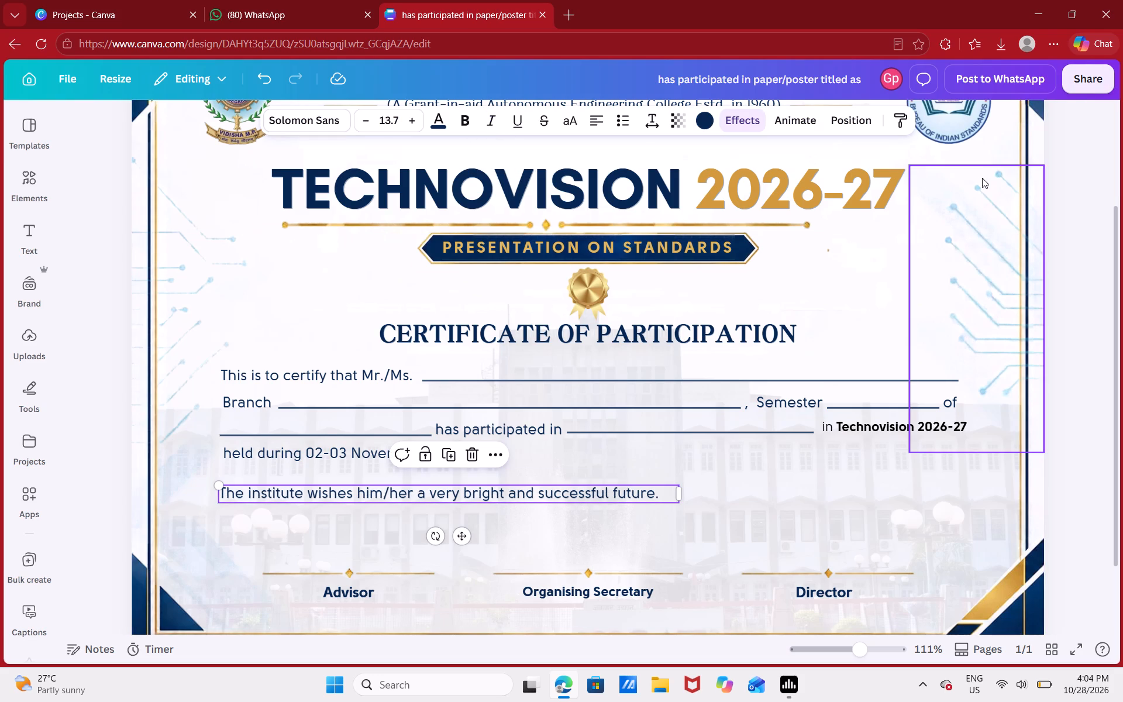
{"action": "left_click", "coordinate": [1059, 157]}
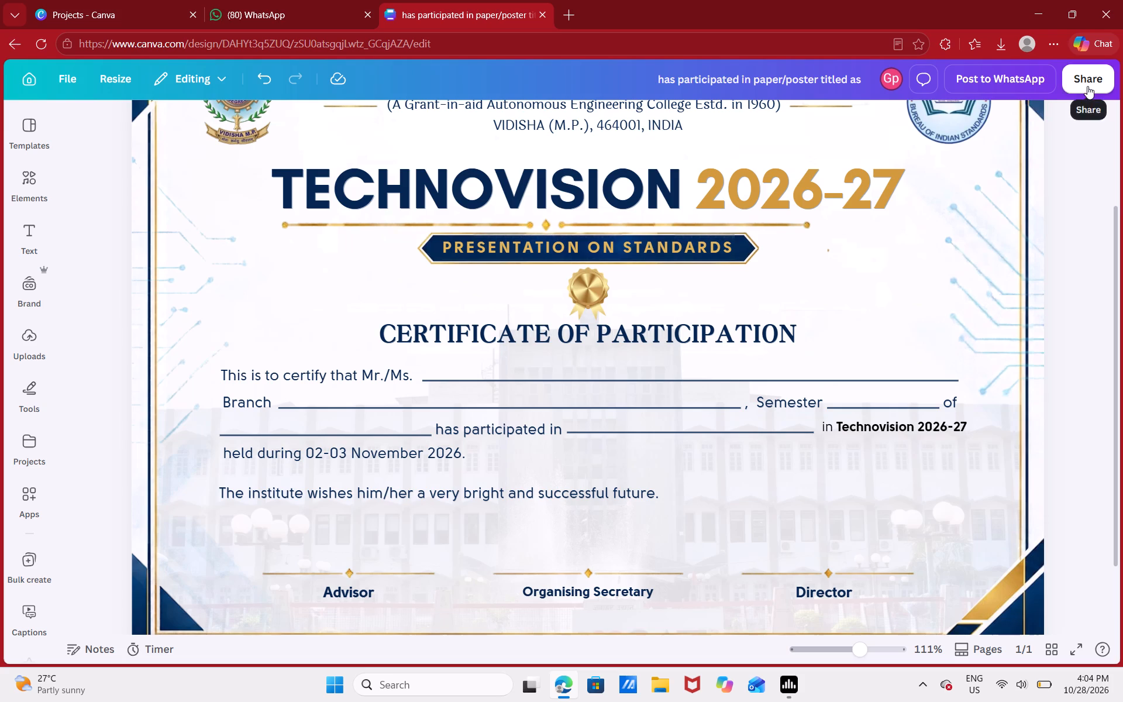
Open the design's sharing and download options.
{"action": "left_click", "coordinate": [1087, 86]}
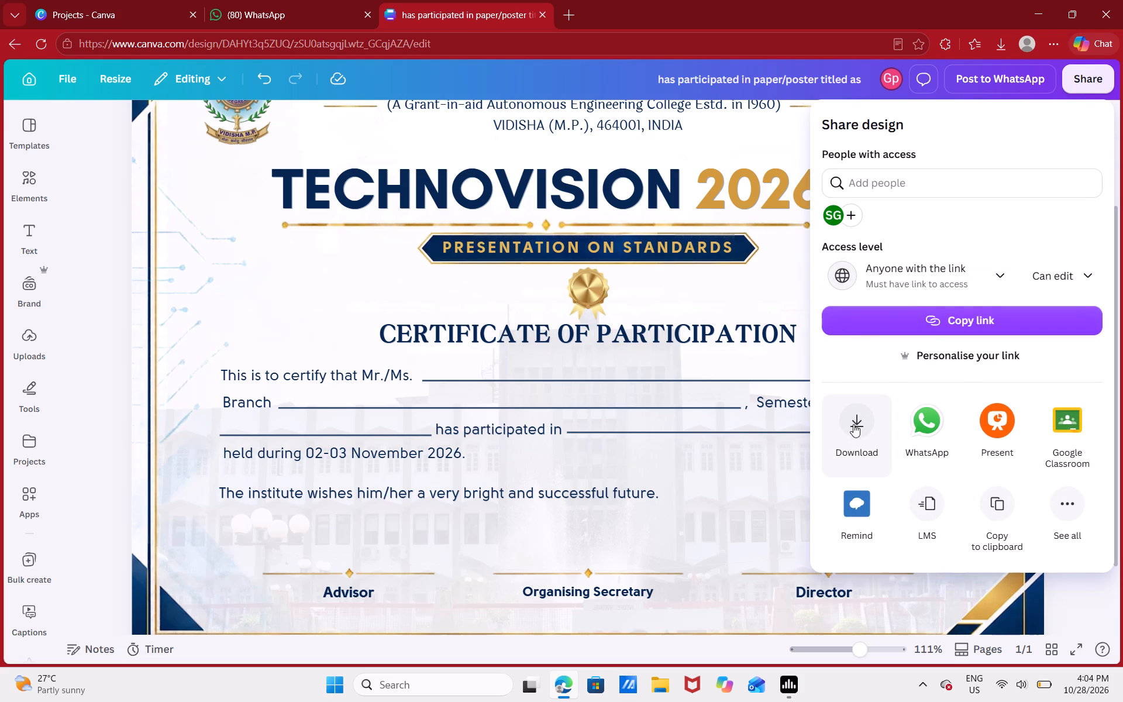
Open the download settings for the certificate of participation design.
{"action": "left_click", "coordinate": [853, 424]}
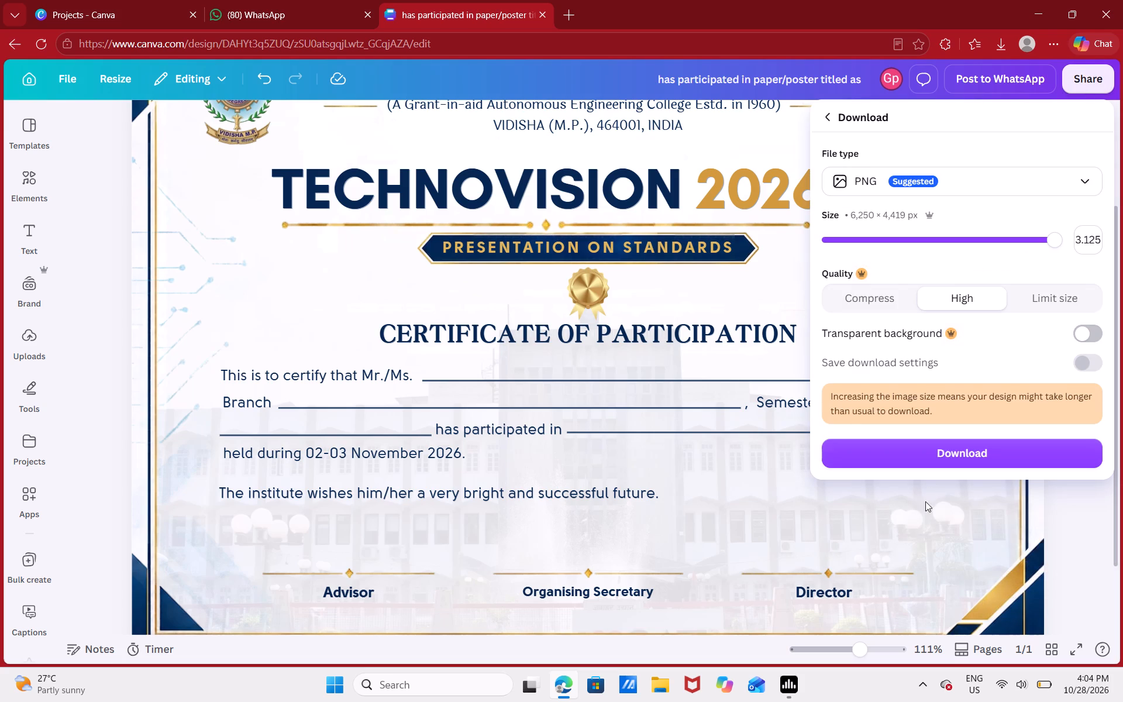
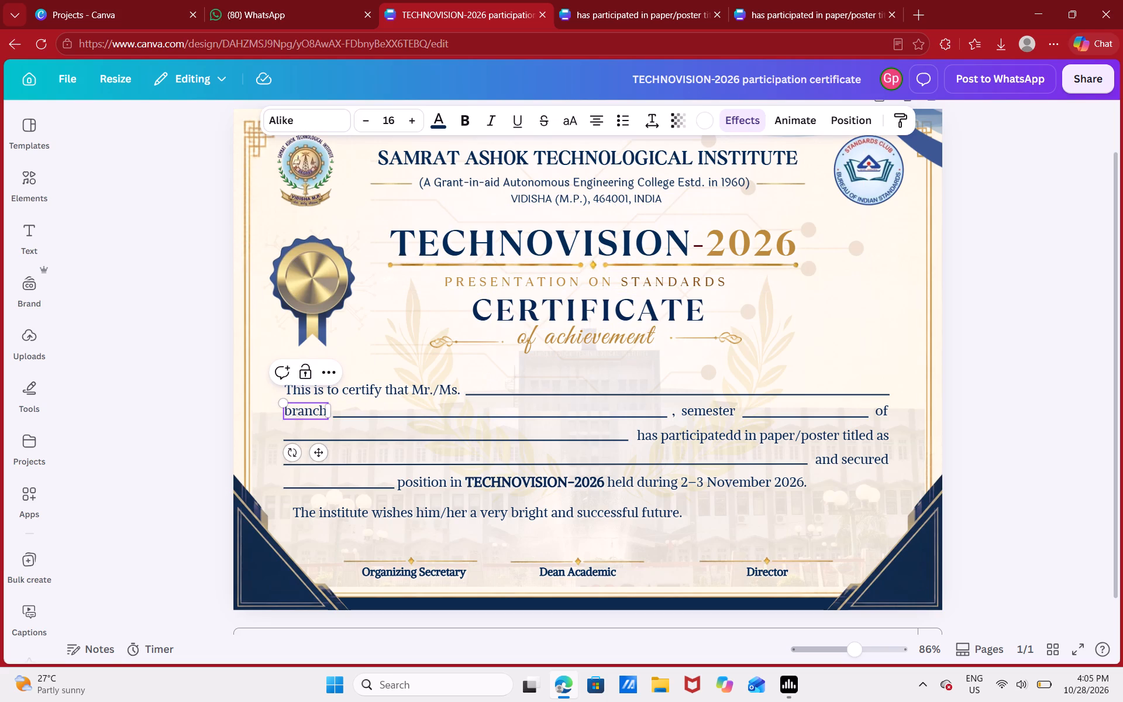
Capitalise the first letters of the "Branch" and "Semester" labels in the certificate body.
{"action": "key", "text": "BackSpace"}
{"action": "key", "text": "shift+b"}
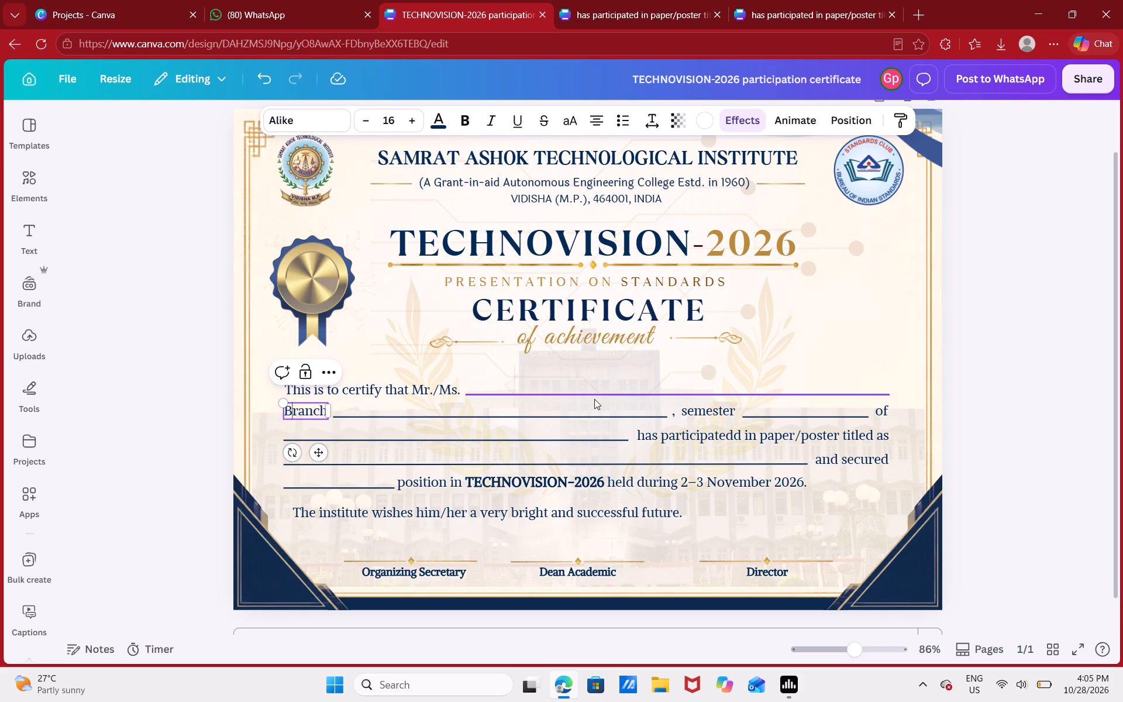
{"action": "double_click", "coordinate": [689, 412]}
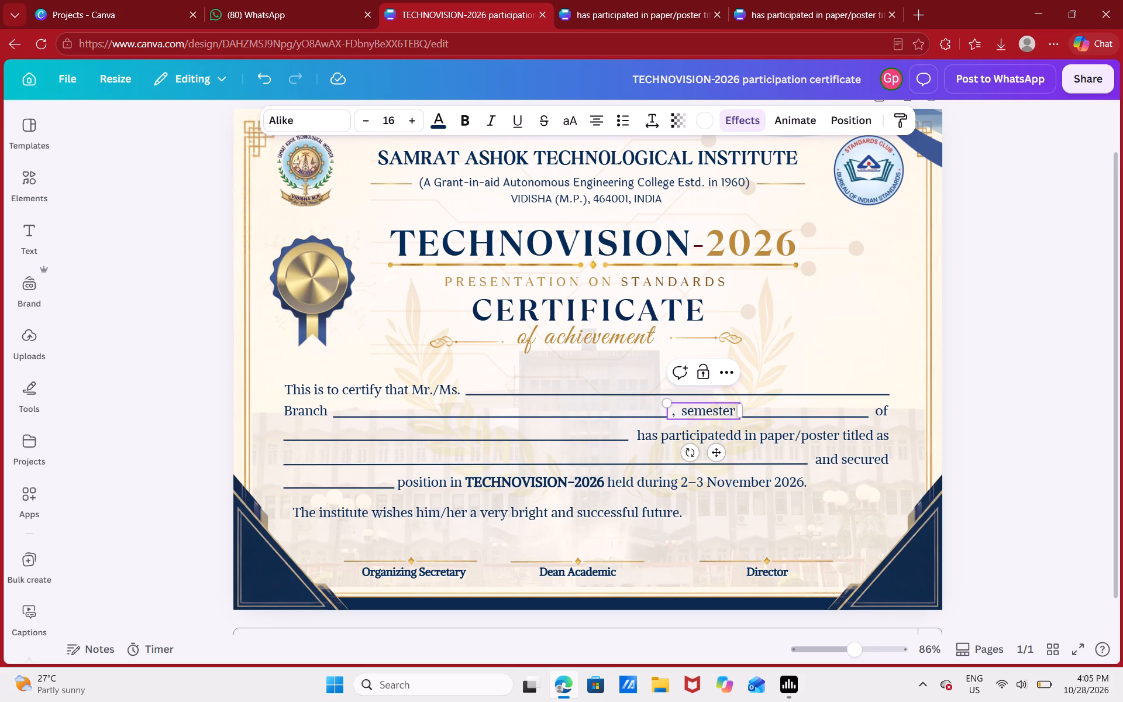
{"action": "key", "text": "BackSpace"}
{"action": "key", "text": "shift+s"}
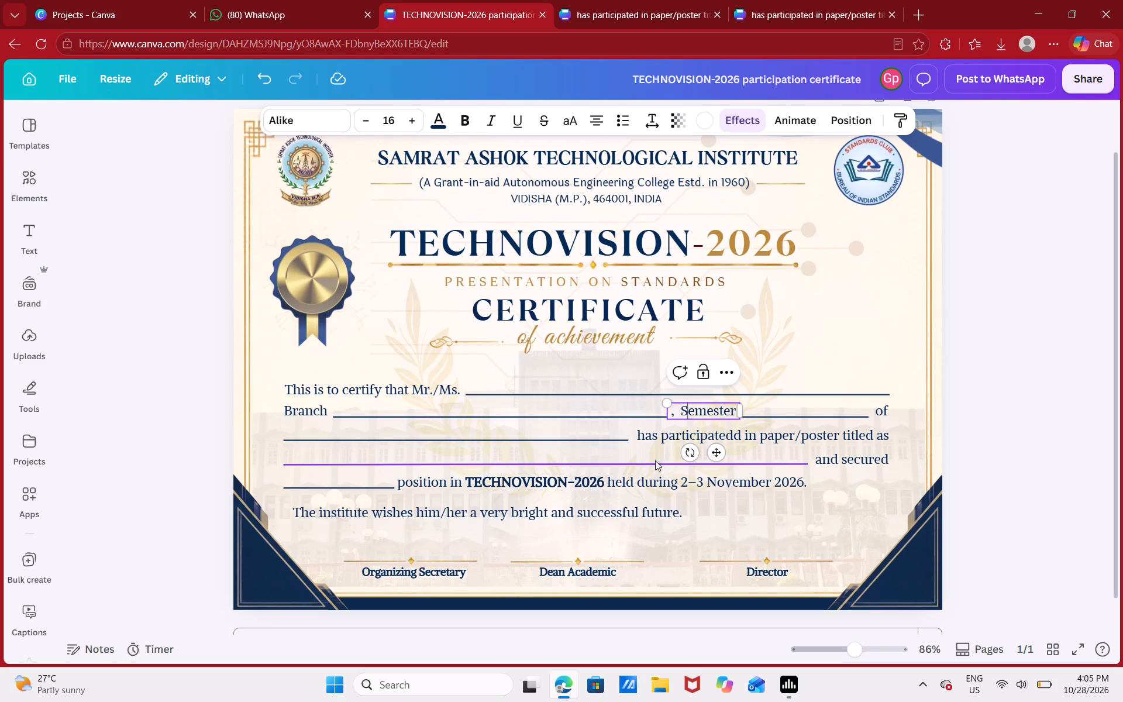
Reword the phrase after the institute blank to read "has presented paper/poster titled as".
{"action": "double_click", "coordinate": [738, 432]}
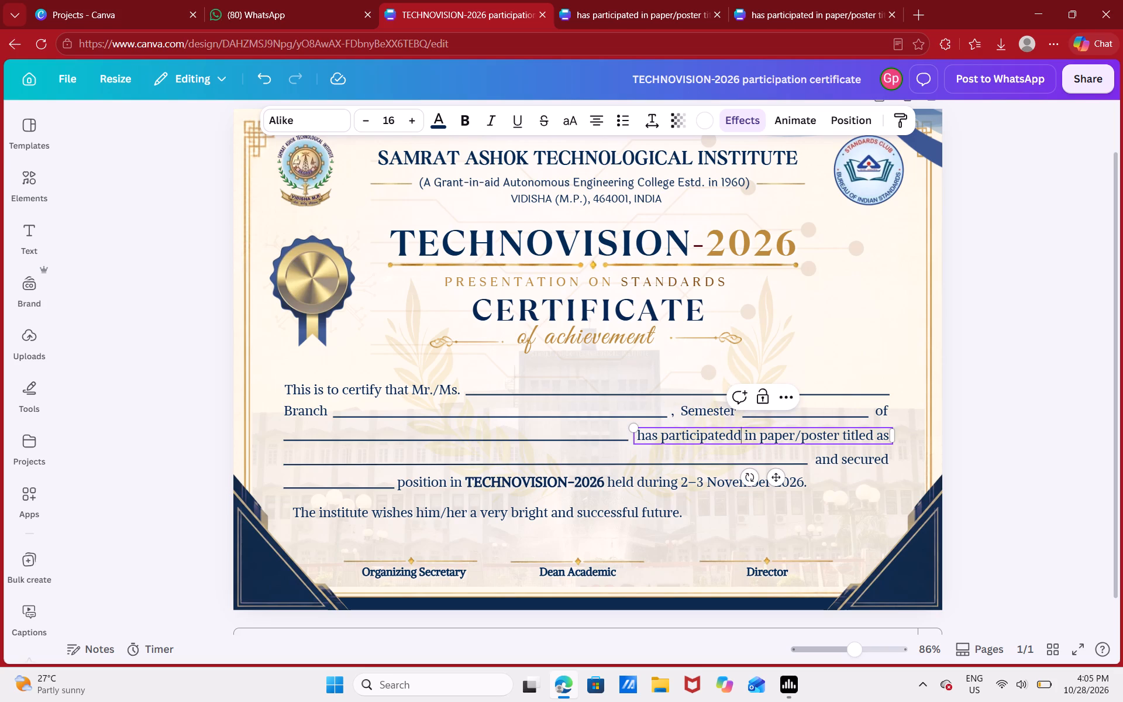
{"action": "key", "text": "BackSpace"}
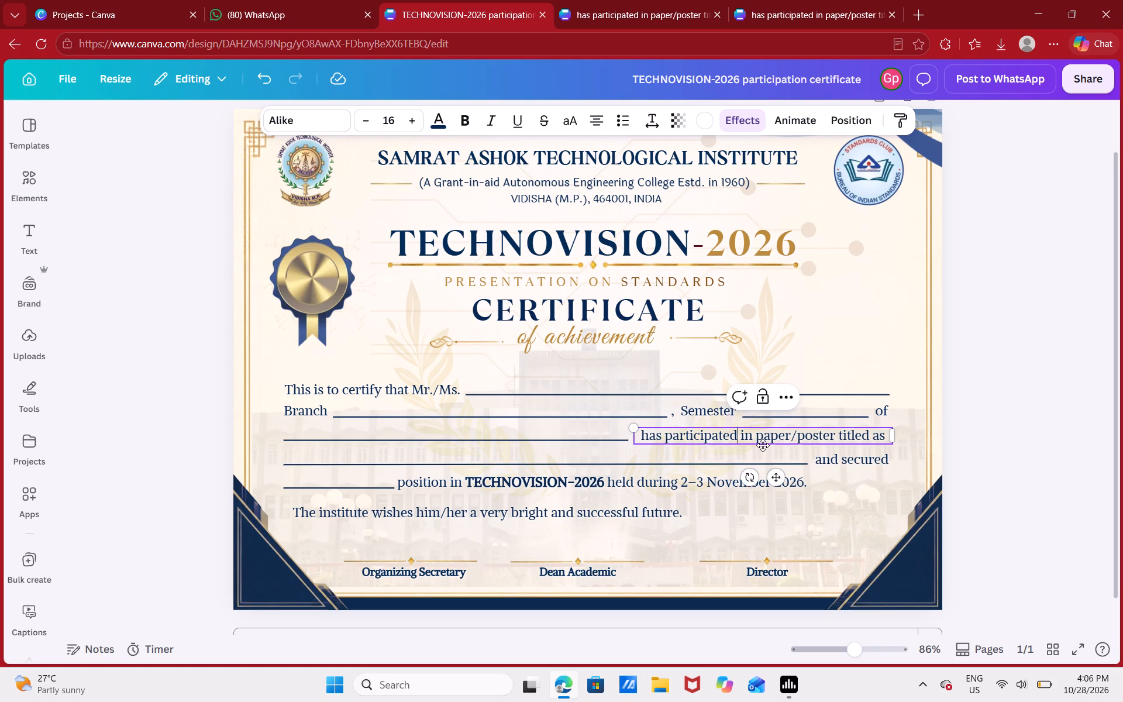
{"action": "key", "text": "BackSpace"}
{"action": "key", "text": "BackSpace"}
{"action": "key", "text": "BackSpace"}
{"action": "key", "text": "Right"}
{"action": "key", "text": "Right"}
{"action": "key", "text": "Right"}
{"action": "key", "text": "Right"}
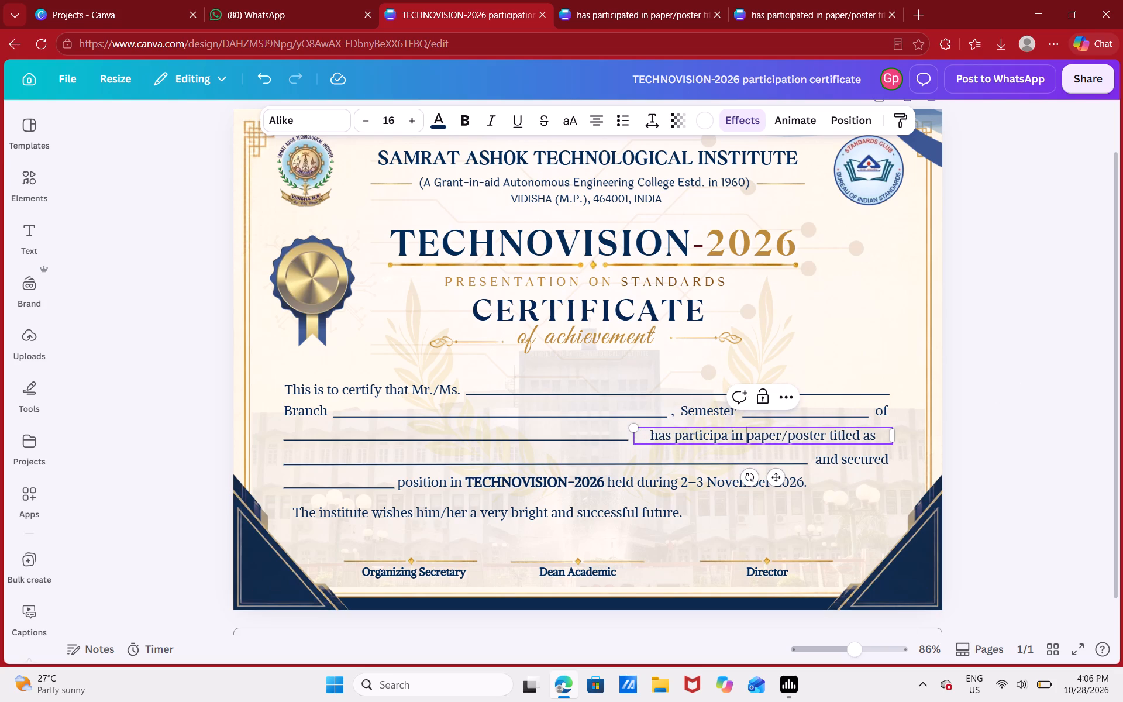
{"action": "key", "text": "Left"}
{"action": "key", "text": "BackSpace"}
{"action": "key", "text": "BackSpace"}
{"action": "key", "text": "BackSpace"}
{"action": "key", "text": "BackSpace"}
{"action": "key", "text": "BackSpace"}
{"action": "key", "text": "BackSpace"}
{"action": "key", "text": "BackSpace"}
{"action": "key", "text": "BackSpace"}
{"action": "key", "text": "BackSpace"}
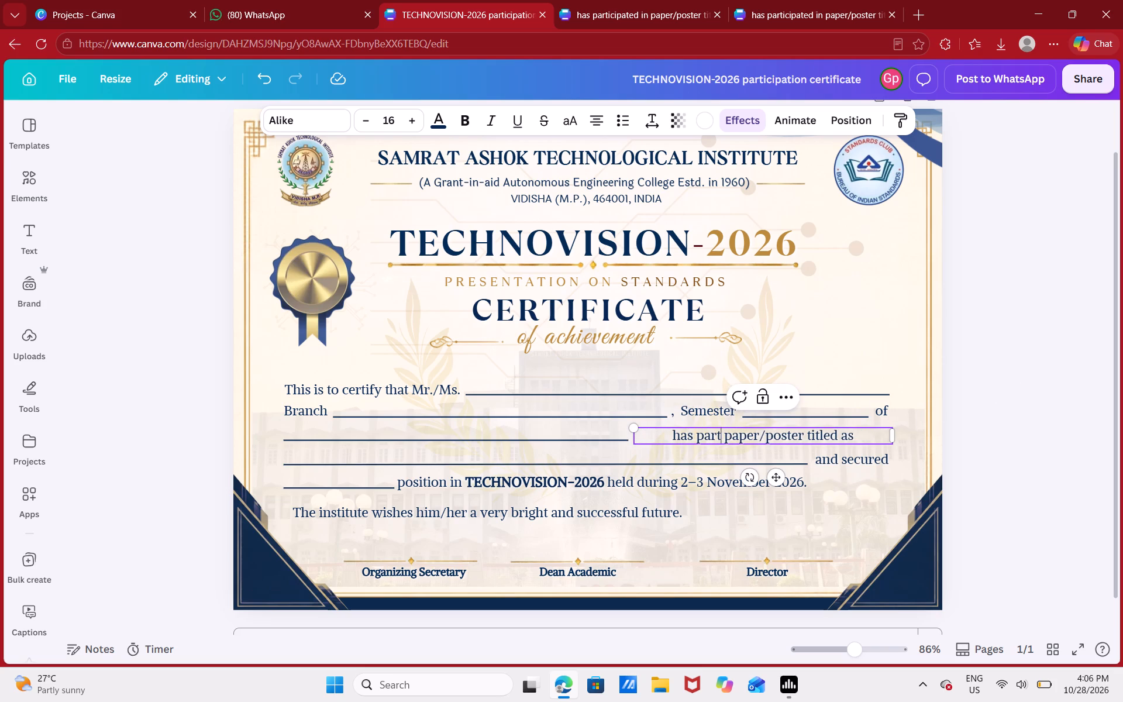
{"action": "key", "text": "BackSpace"}
{"action": "key", "text": "BackSpace"}
{"action": "type", "text": "resented"}
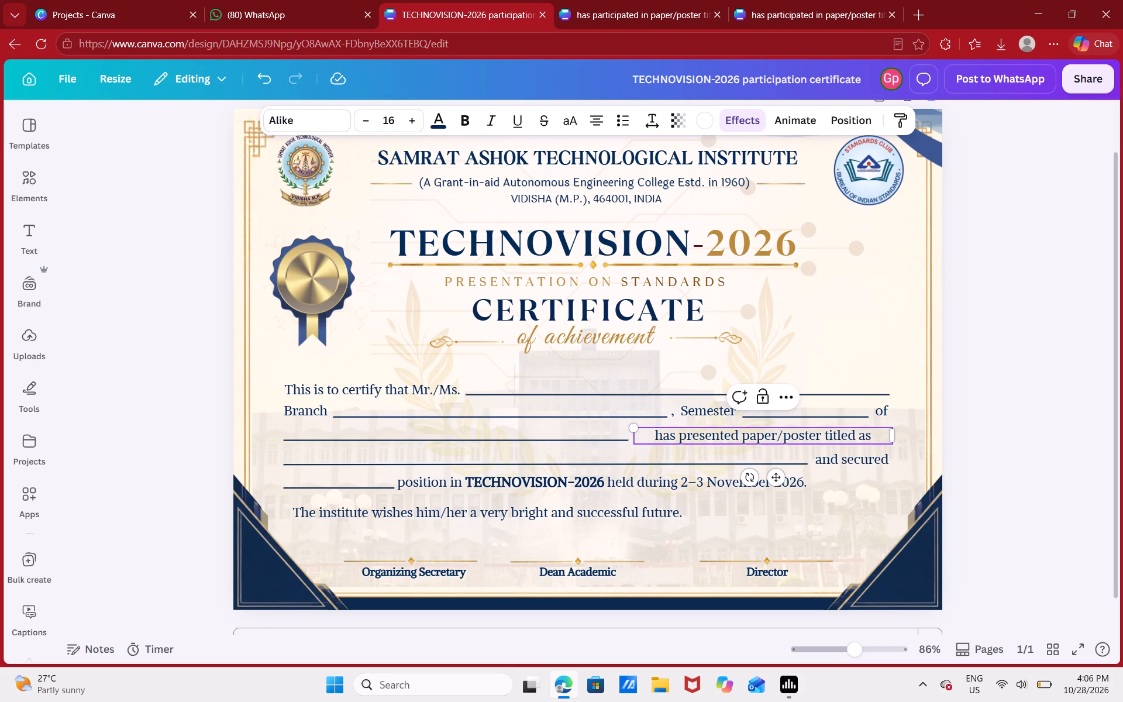
{"action": "left_click", "coordinate": [1003, 405]}
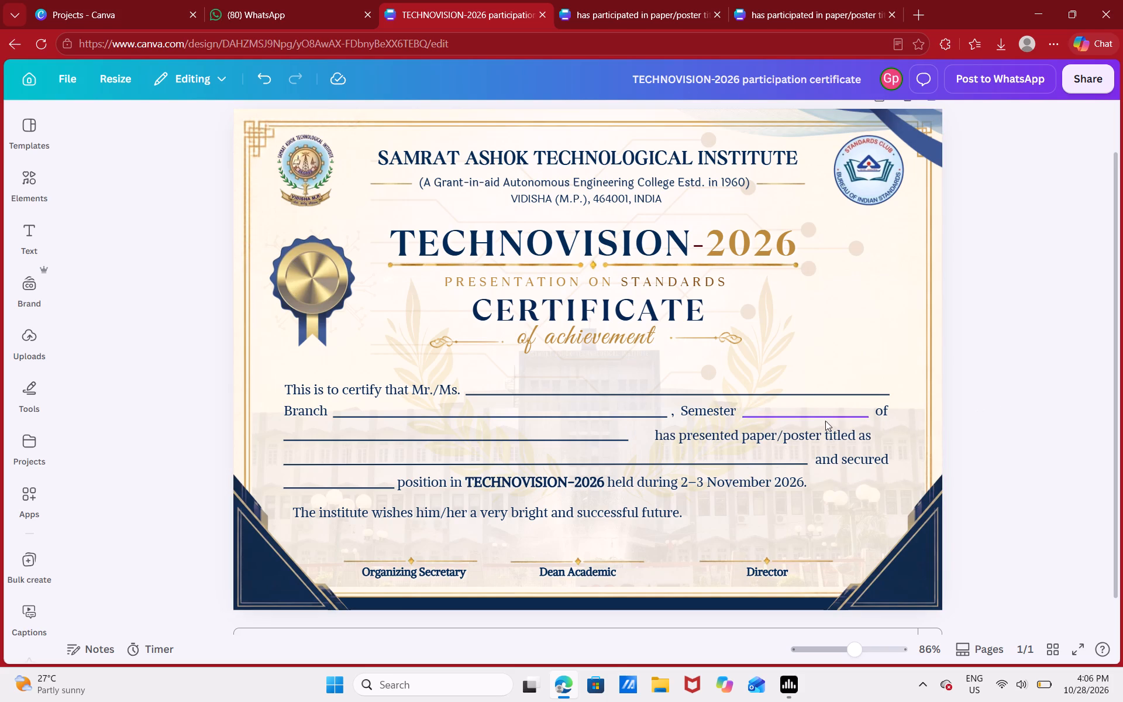
Move the "has presented paper/poster titled as" text right so it ends at the body's right margin.
{"action": "left_click_drag", "start_coordinate": [794, 432], "coordinate": [817, 432]}
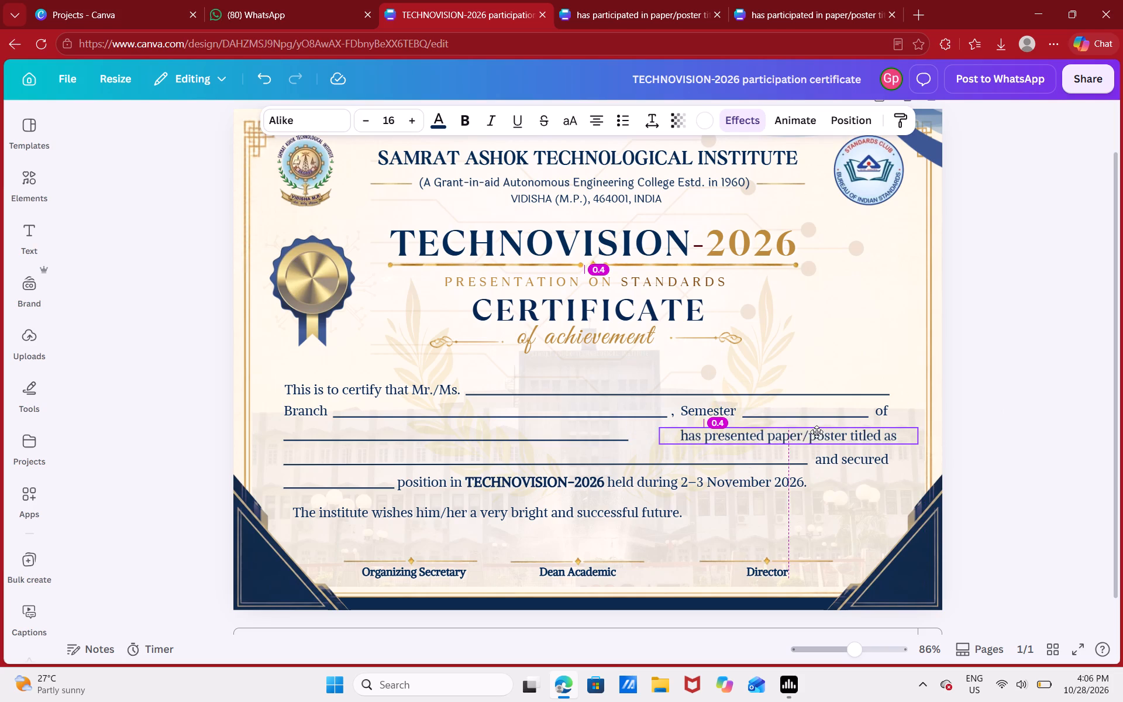
{"action": "left_click_drag", "start_coordinate": [817, 432], "coordinate": [815, 430]}
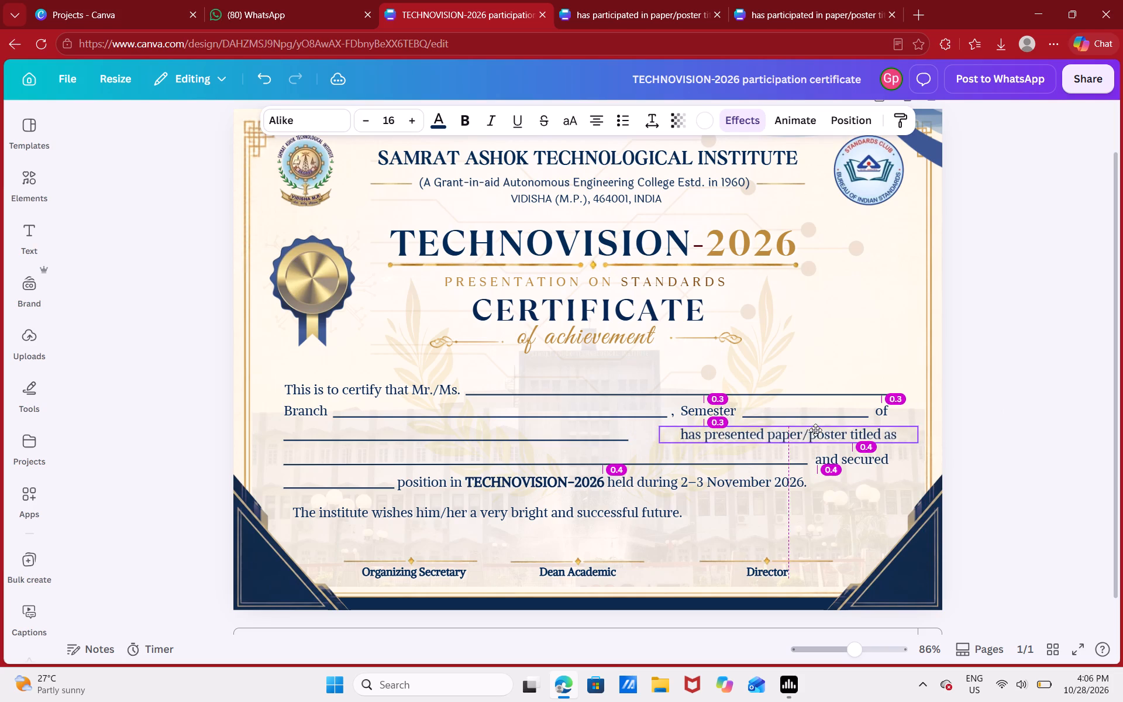
{"action": "left_click_drag", "start_coordinate": [815, 430], "coordinate": [812, 431]}
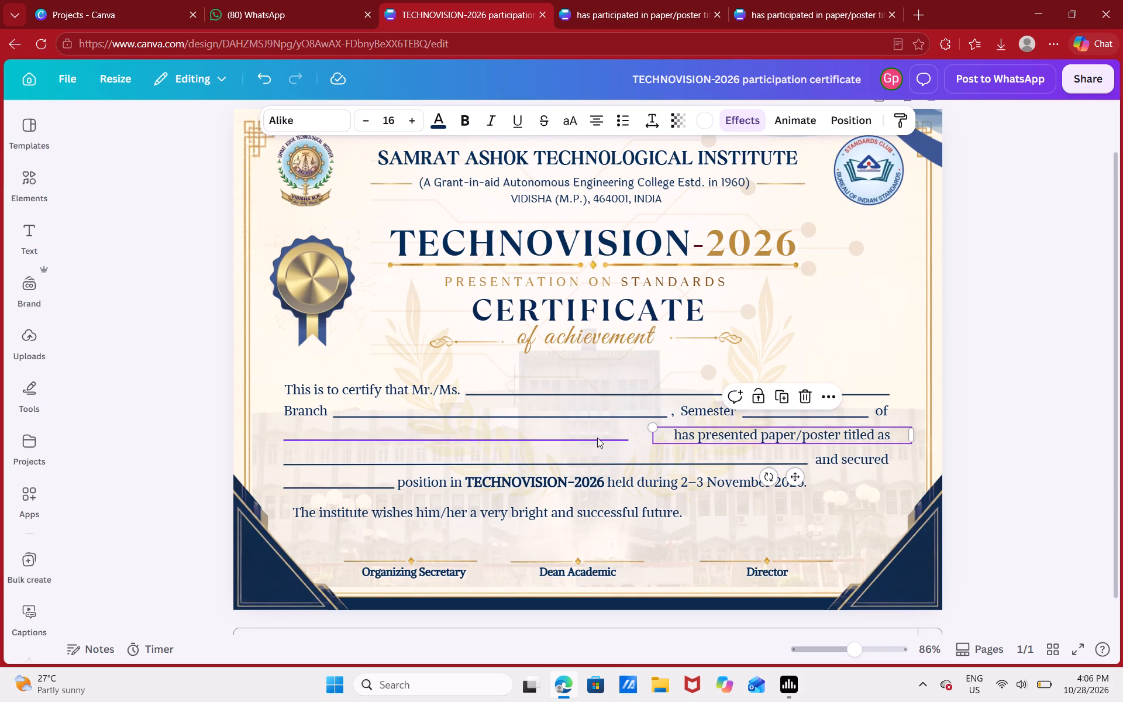
Lengthen the blank line before "has presented" so it ends just short of that text.
{"action": "left_click", "coordinate": [597, 438]}
{"action": "left_click_drag", "start_coordinate": [624, 438], "coordinate": [625, 438]}
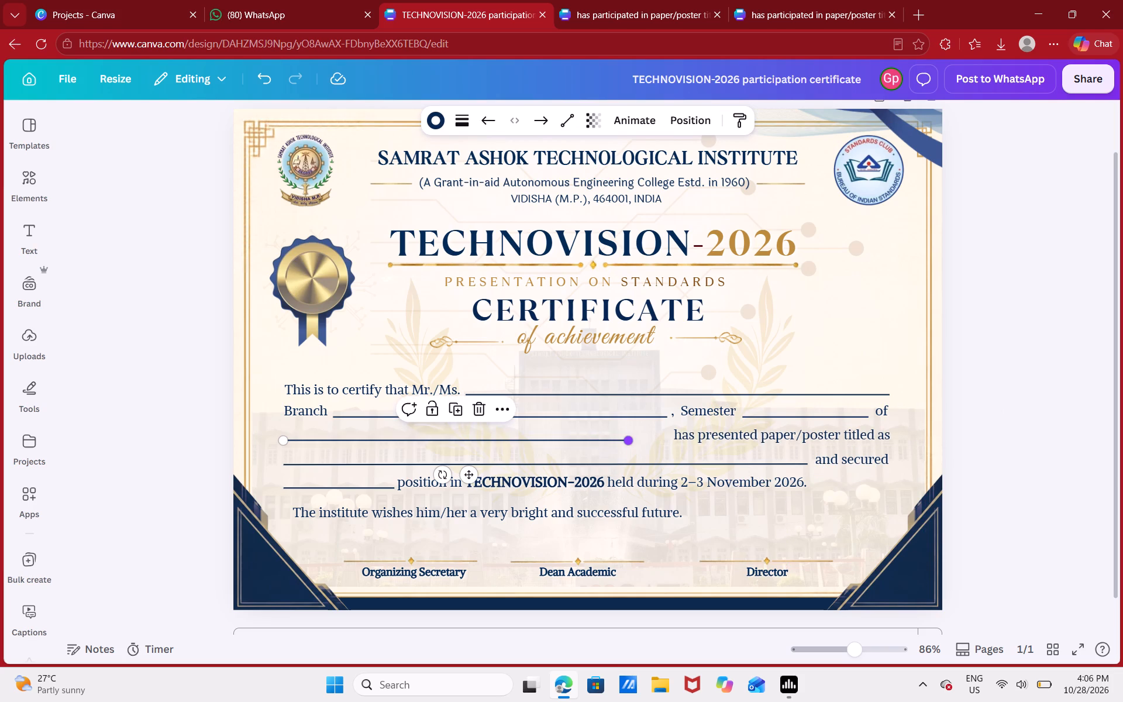
{"action": "left_click_drag", "start_coordinate": [625, 438], "coordinate": [657, 442]}
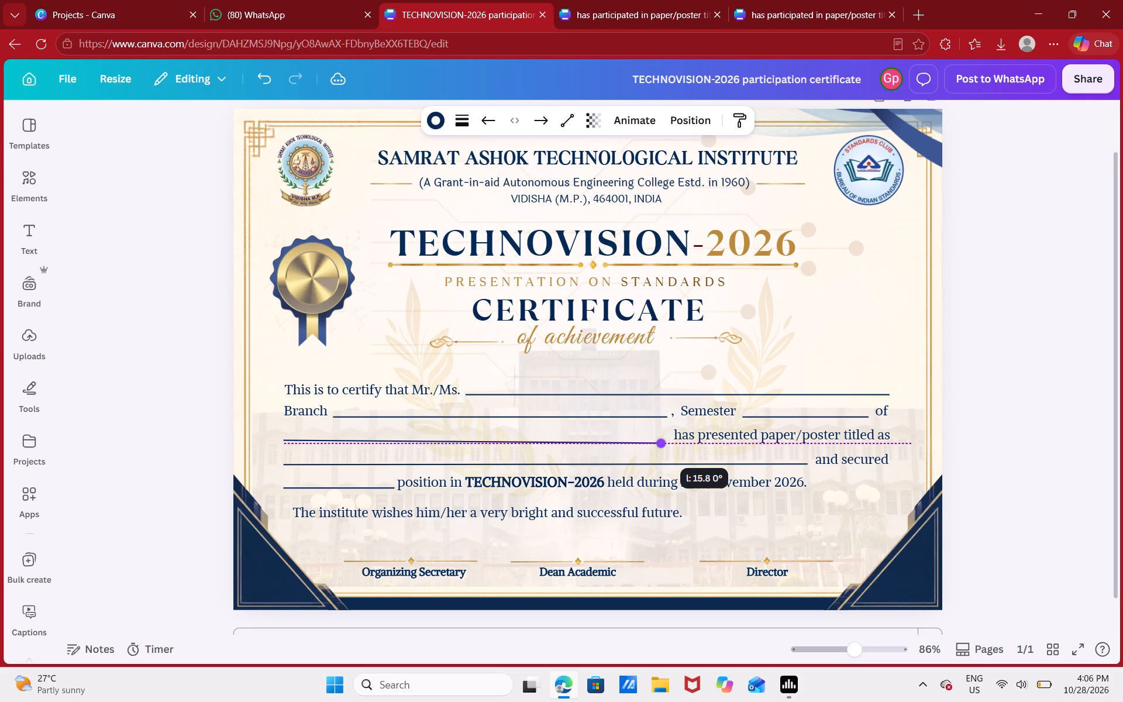
{"action": "left_click_drag", "start_coordinate": [657, 442], "coordinate": [660, 441]}
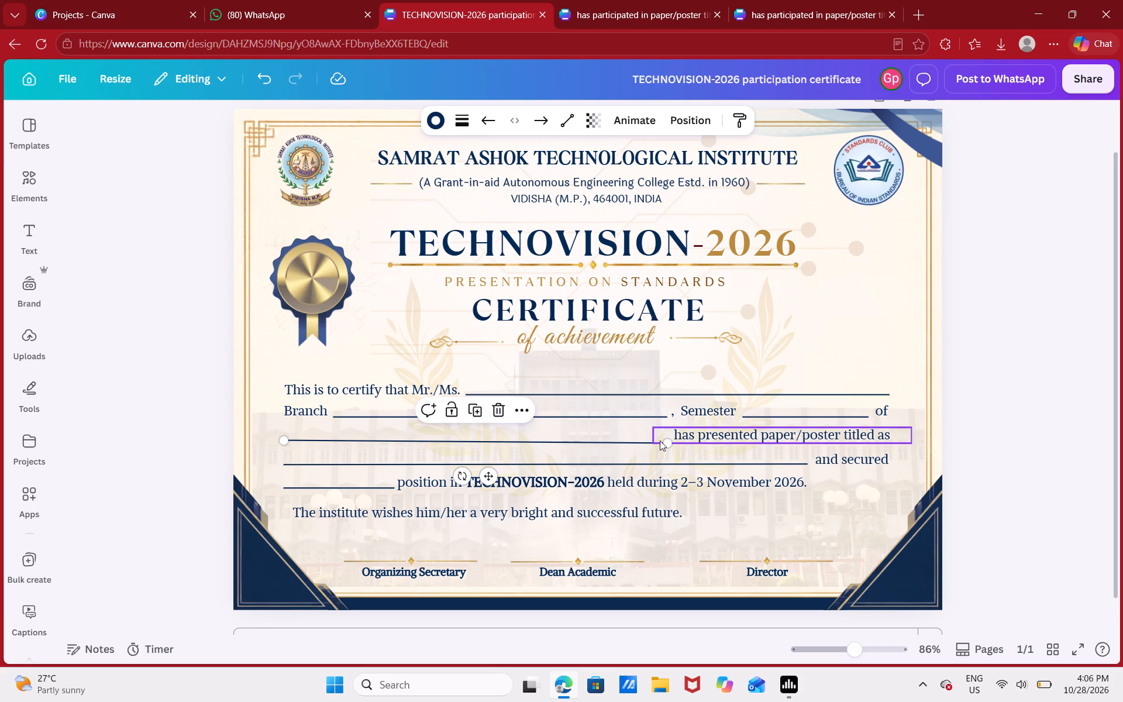
{"action": "left_click", "coordinate": [1038, 388]}
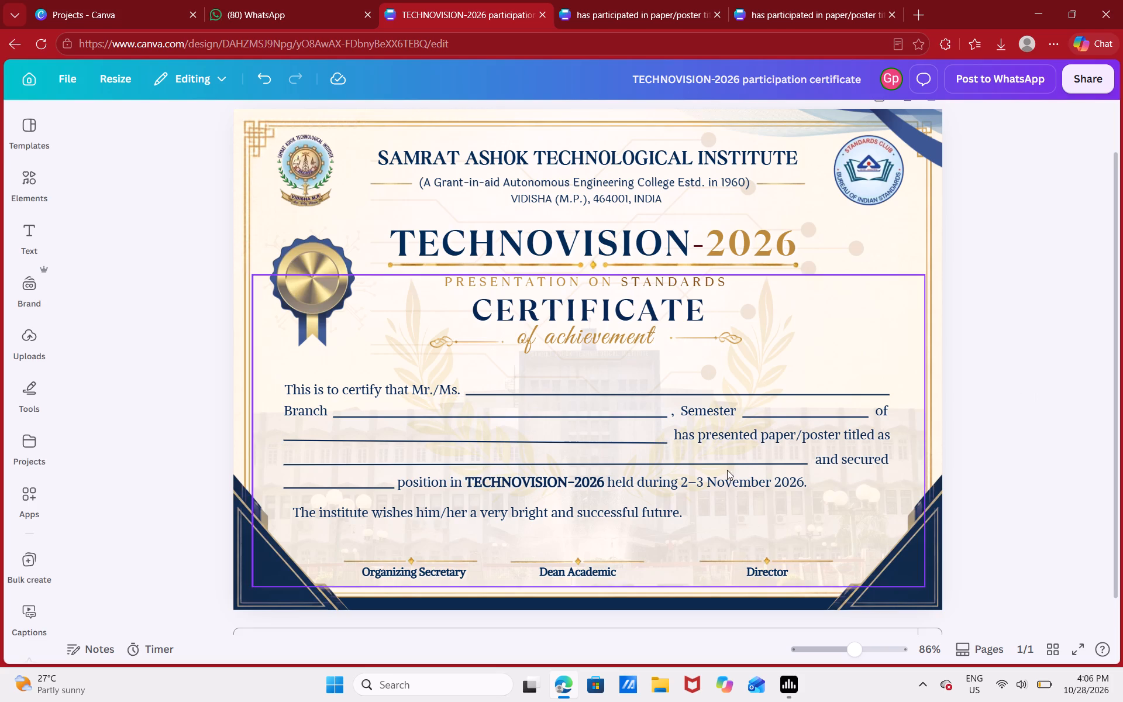
Change the event name in the "position in" line to "TECHNOVISION 2026-27" and widen its text box to fit one line.
{"action": "double_click", "coordinate": [576, 480]}
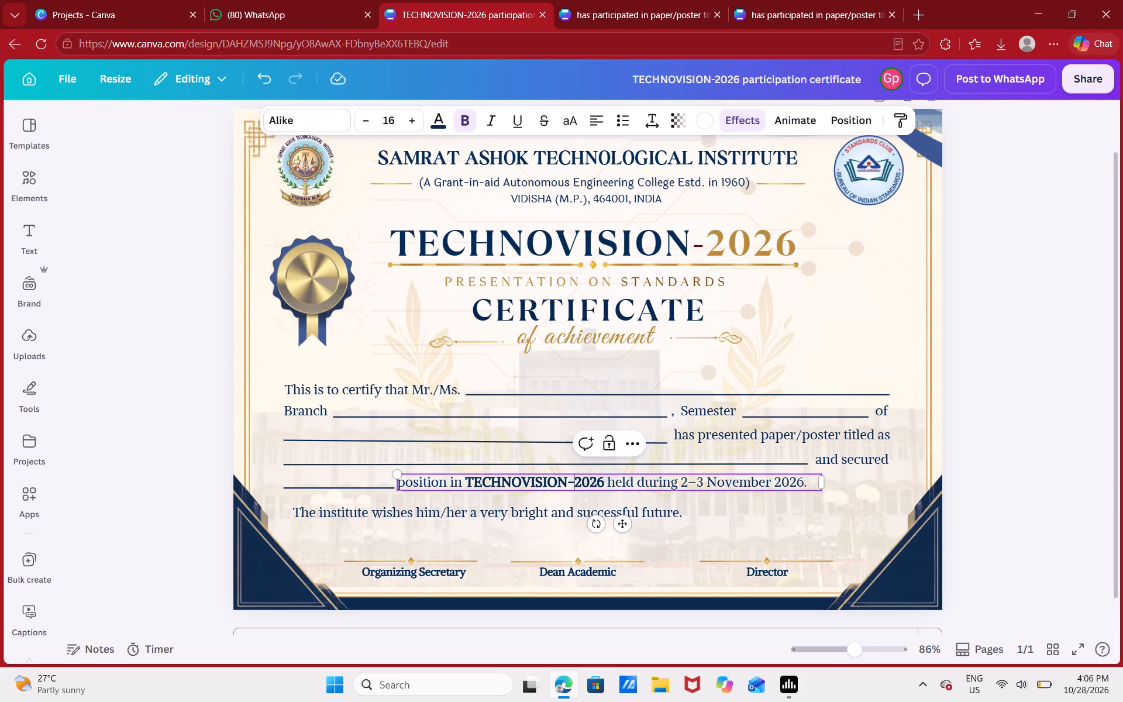
{"action": "key", "text": "BackSpace"}
{"action": "key", "text": "space"}
{"action": "key", "text": "Right"}
{"action": "key", "text": "Right"}
{"action": "key", "text": "Right"}
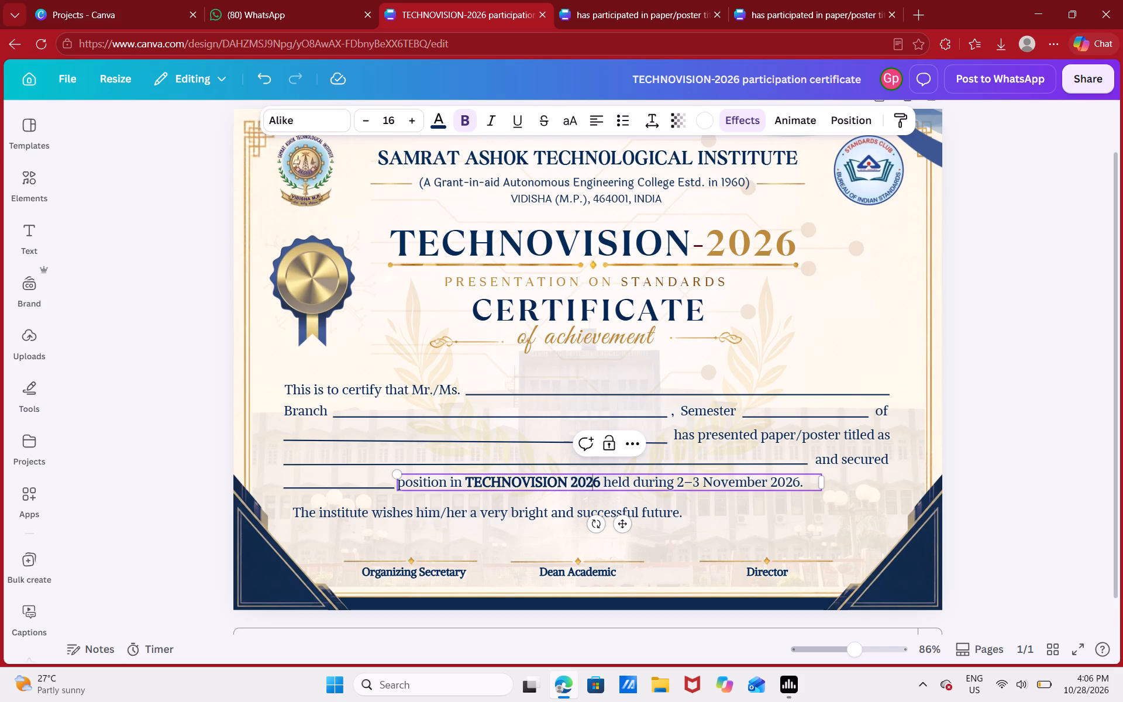
{"action": "key", "text": "Right"}
{"action": "key", "text": "Right"}
{"action": "key", "text": "Left"}
{"action": "type", "text": "-27"}
{"action": "key", "text": "space"}
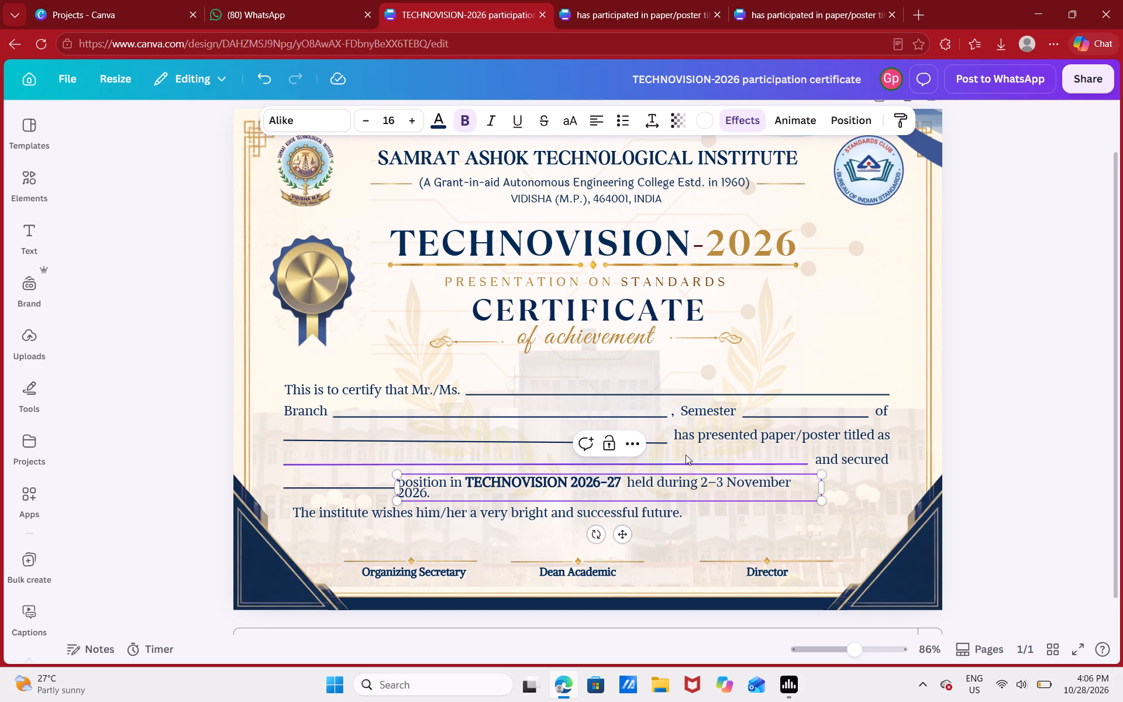
{"action": "left_click_drag", "start_coordinate": [824, 485], "coordinate": [854, 486]}
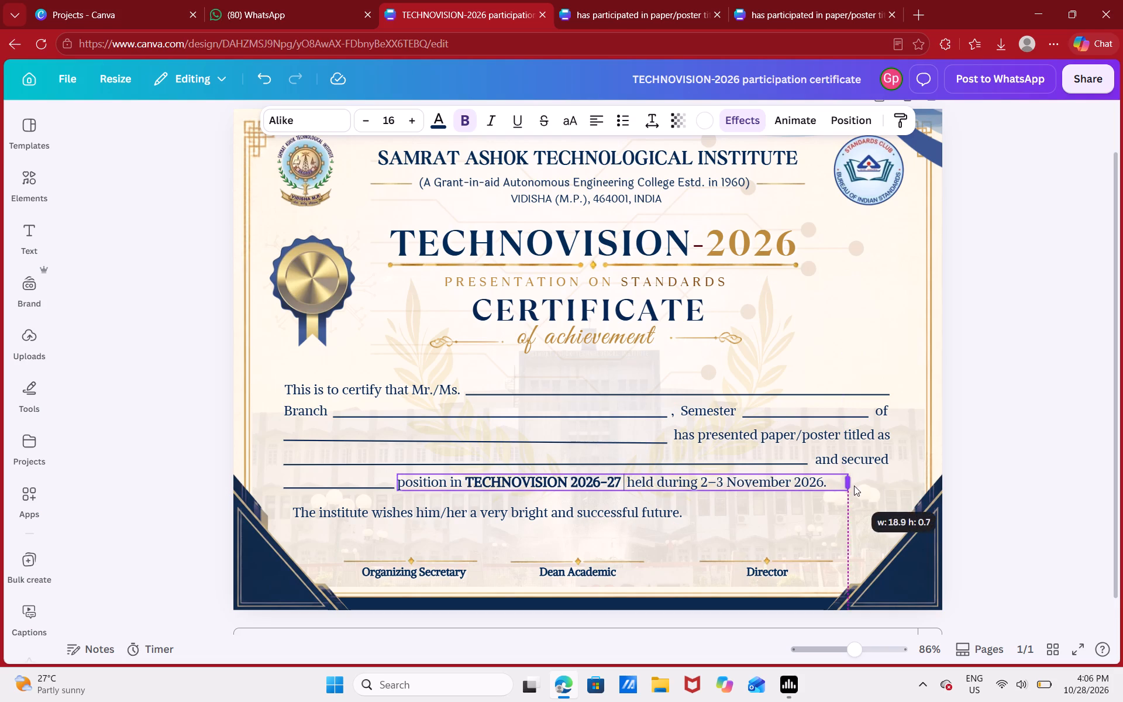
{"action": "left_click_drag", "start_coordinate": [854, 486], "coordinate": [856, 486]}
{"action": "left_click", "coordinate": [1014, 450]}
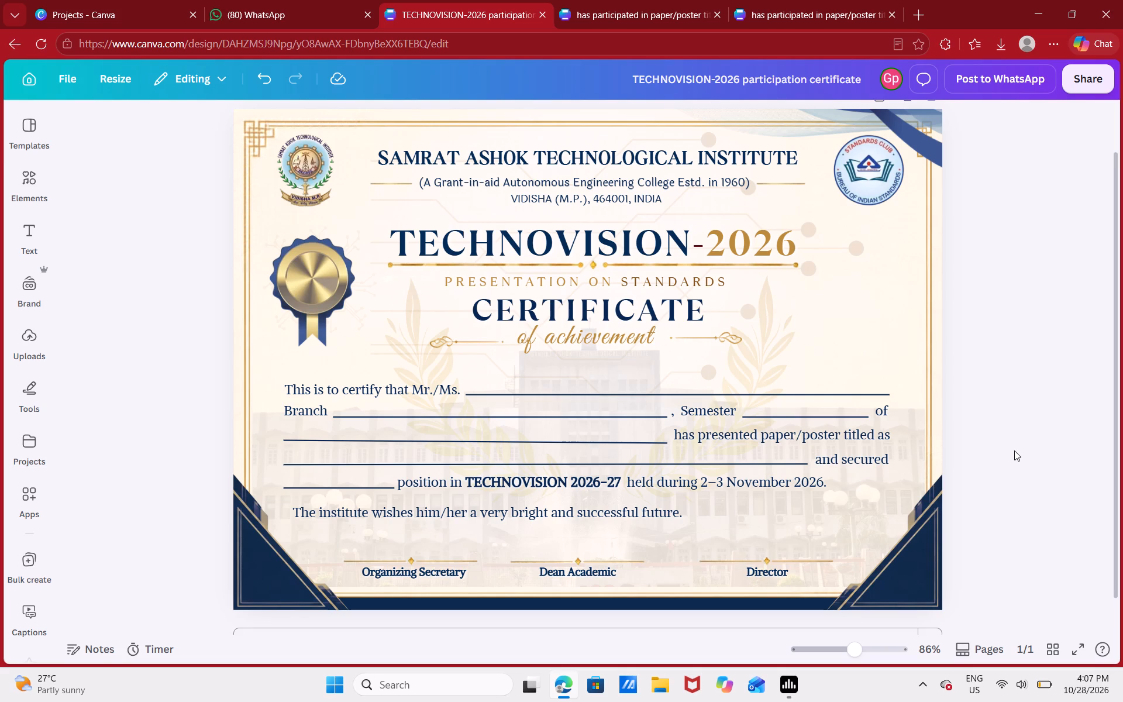
Change the event dates in the "held during" line to "02–03 November 2026".
{"action": "left_click", "coordinate": [704, 485]}
{"action": "left_click", "coordinate": [704, 485]}
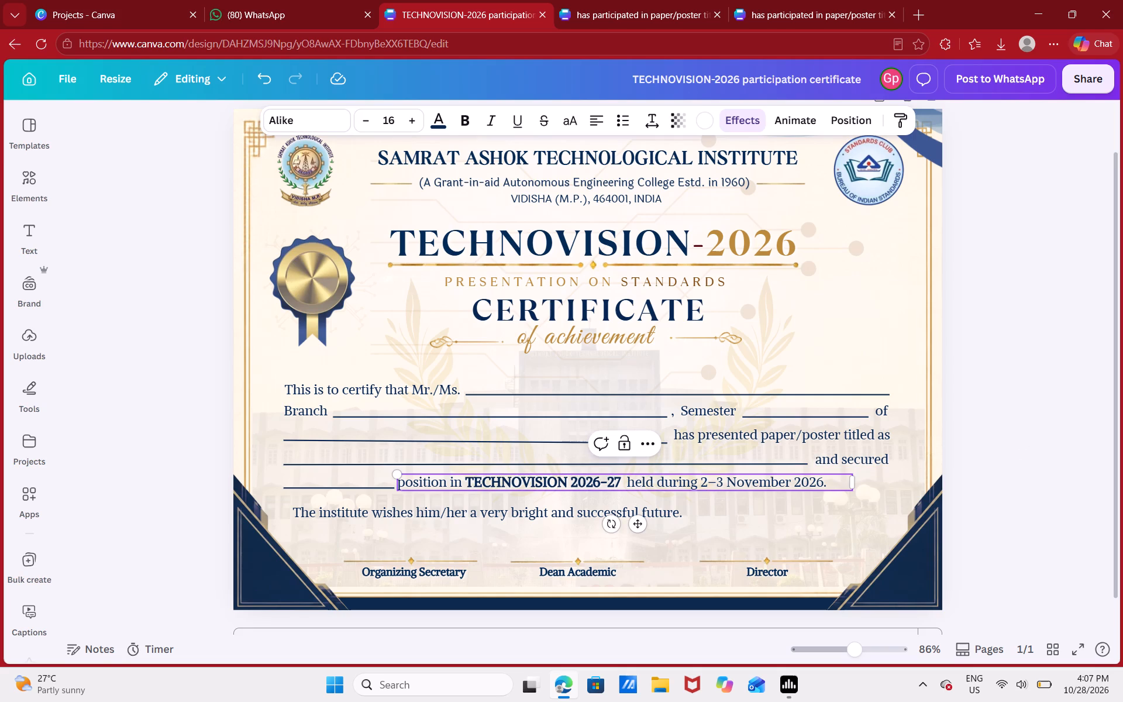
{"action": "key", "text": "Left"}
{"action": "key", "text": "Insert"}
{"action": "key", "text": "Right"}
{"action": "key", "text": "Right"}
{"action": "key", "text": "Left"}
{"action": "key", "text": "Left"}
{"action": "key", "text": "0"}
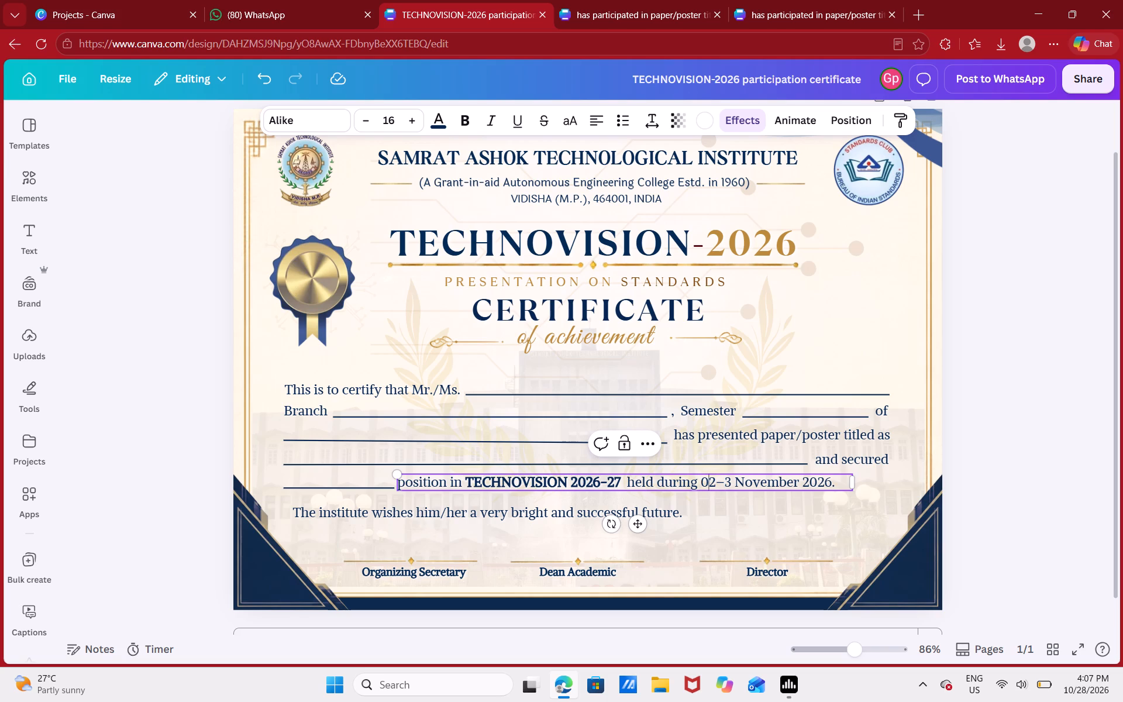
{"action": "key", "text": "Right"}
{"action": "key", "text": "Right"}
{"action": "key", "text": "0"}
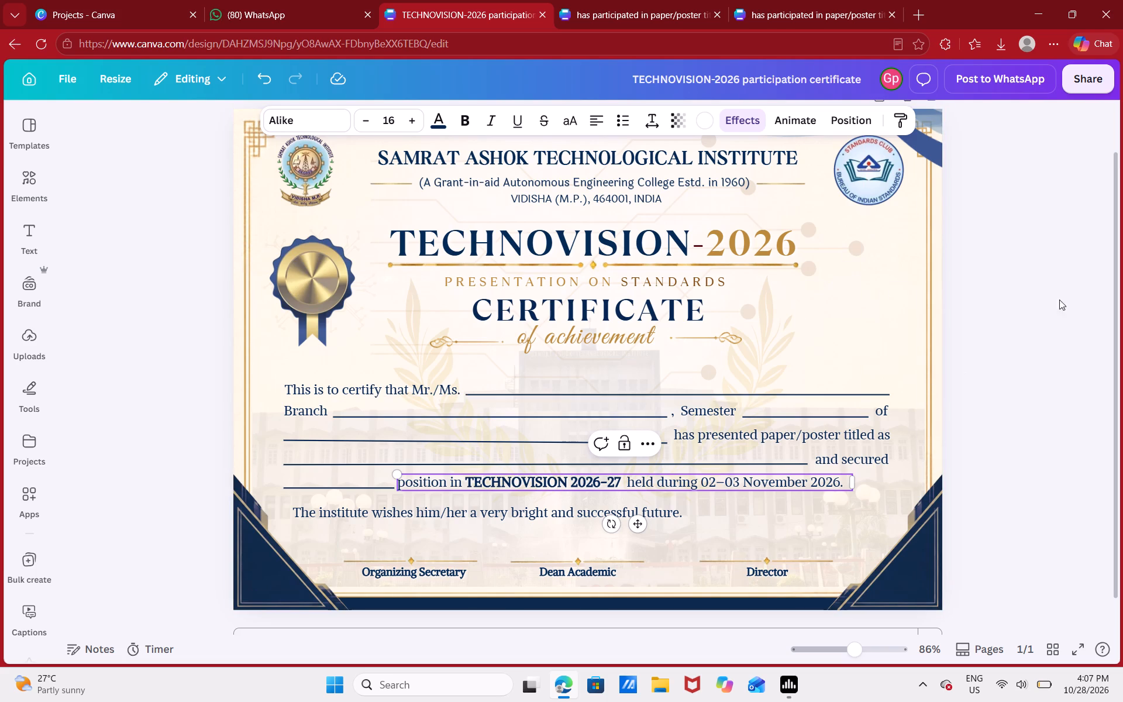
{"action": "left_click", "coordinate": [423, 570]}
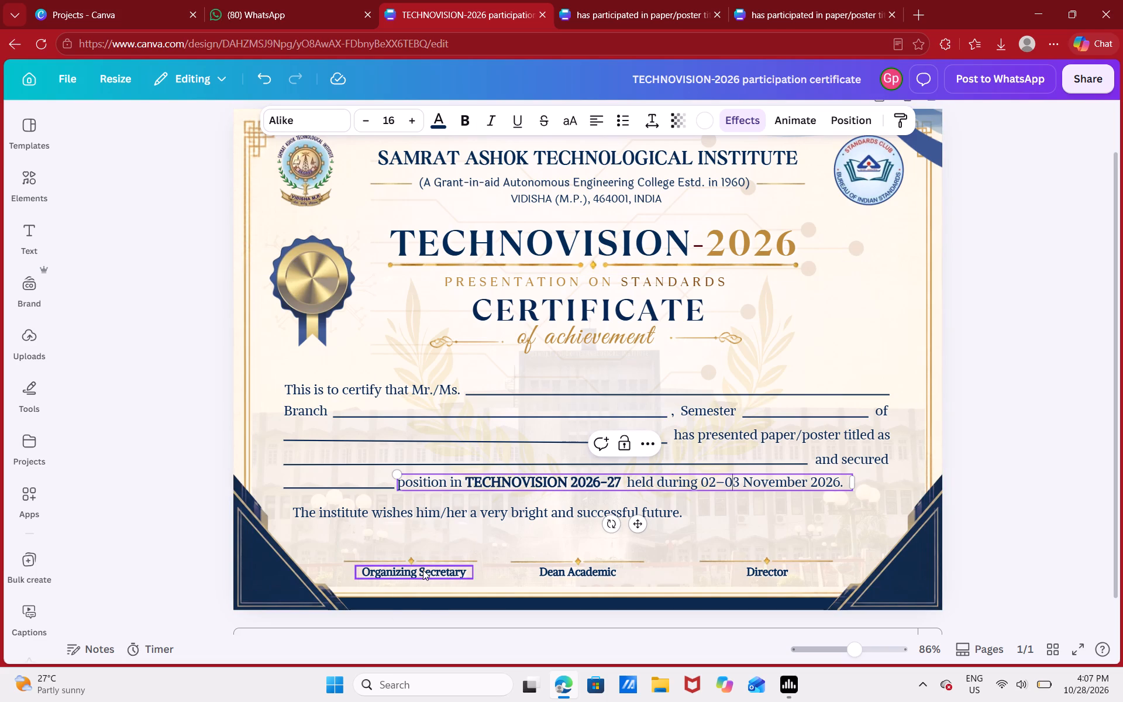
Change the main heading to "TECHNOVISION 2026-27" and widen its text box to fit one line.
{"action": "double_click", "coordinate": [707, 236]}
{"action": "left_click", "coordinate": [707, 236]}
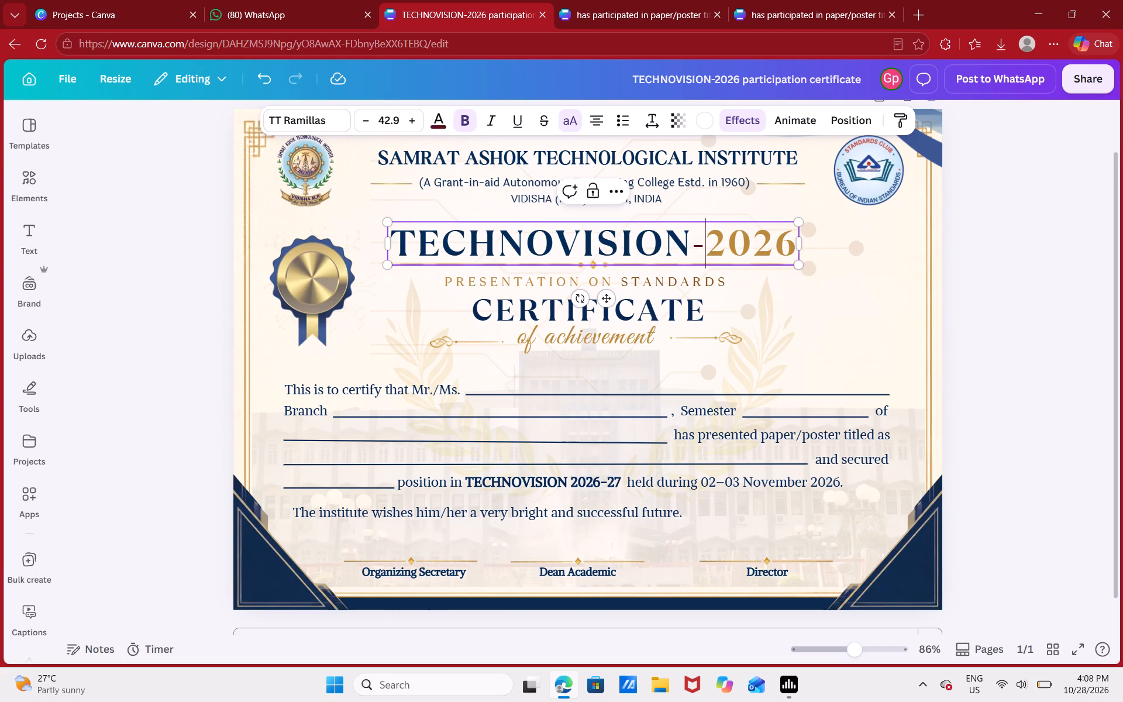
{"action": "key", "text": "BackSpace"}
{"action": "key", "text": "space"}
{"action": "key", "text": "Right"}
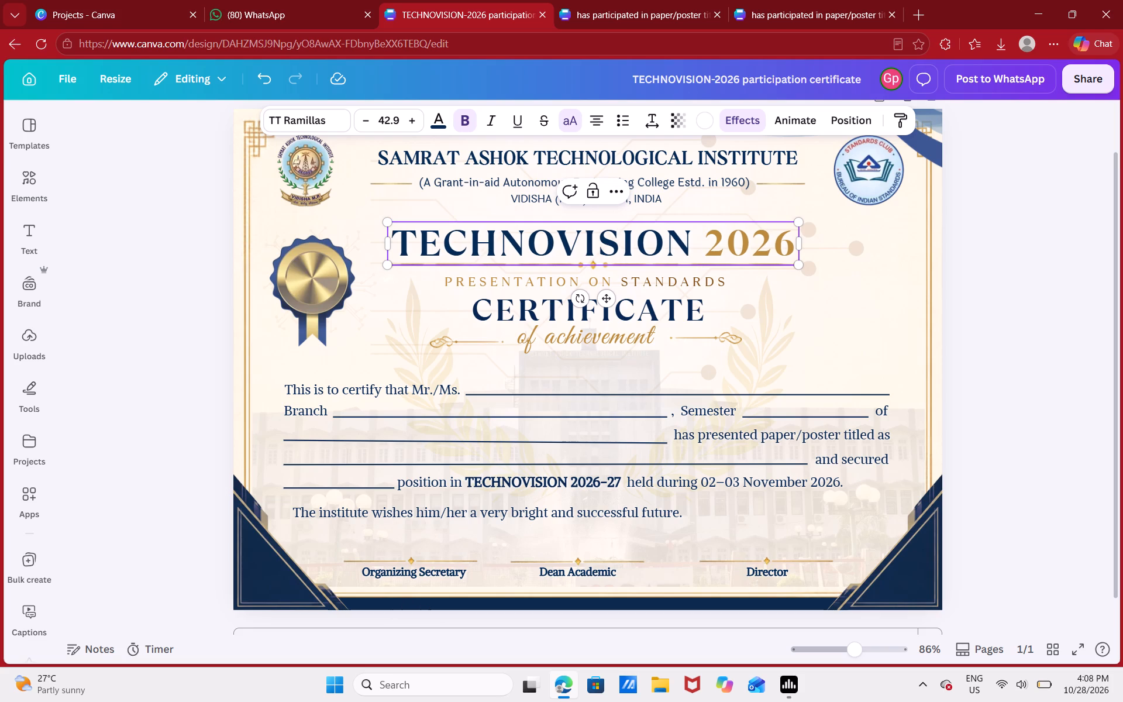
{"action": "key", "text": "Right"}
{"action": "key", "text": "Right"}
{"action": "key", "text": "Right"}
{"action": "key", "text": "minus"}
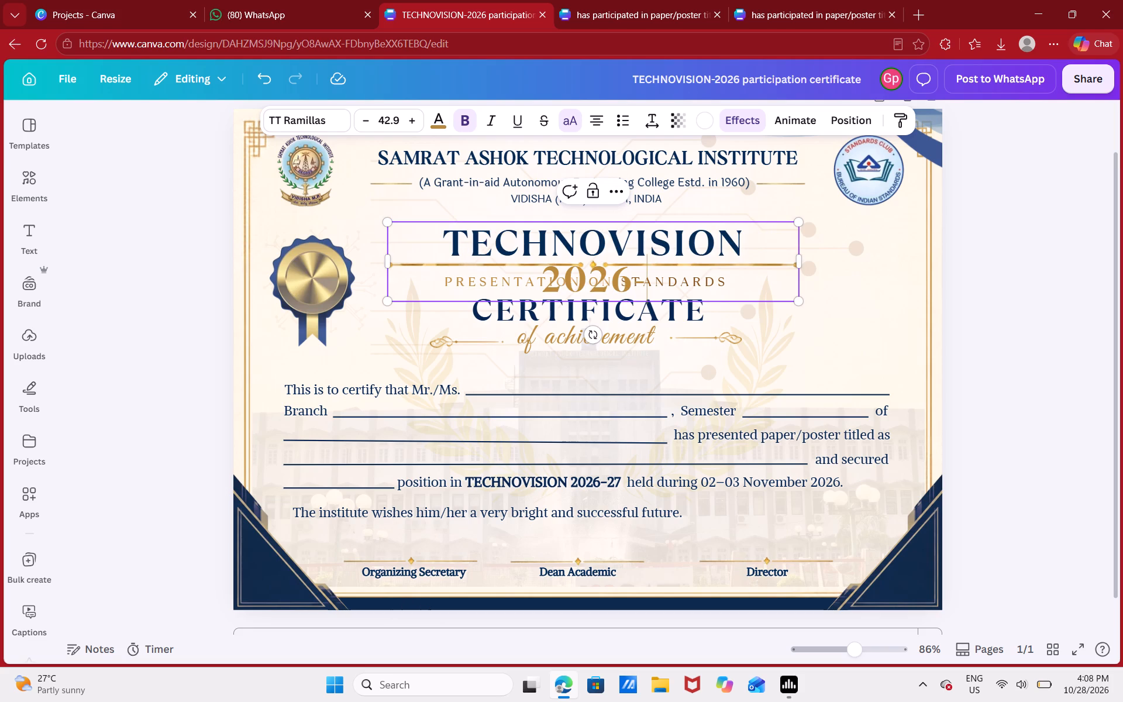
{"action": "type", "text": "27"}
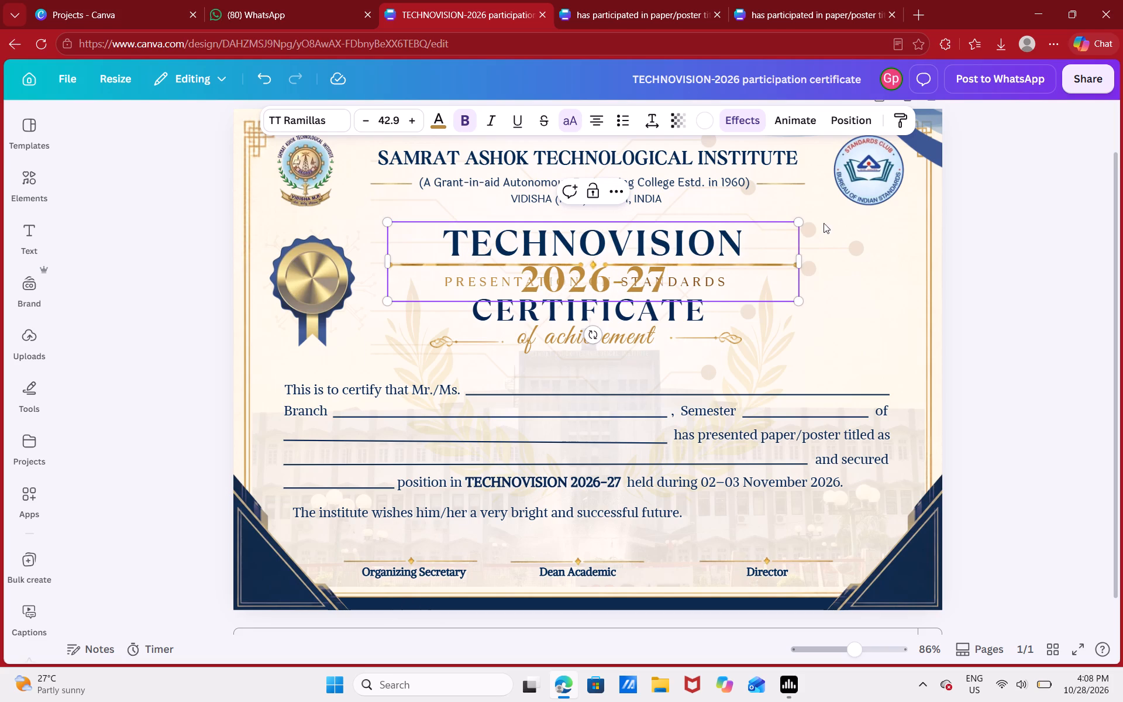
{"action": "left_click_drag", "start_coordinate": [800, 259], "coordinate": [875, 253]}
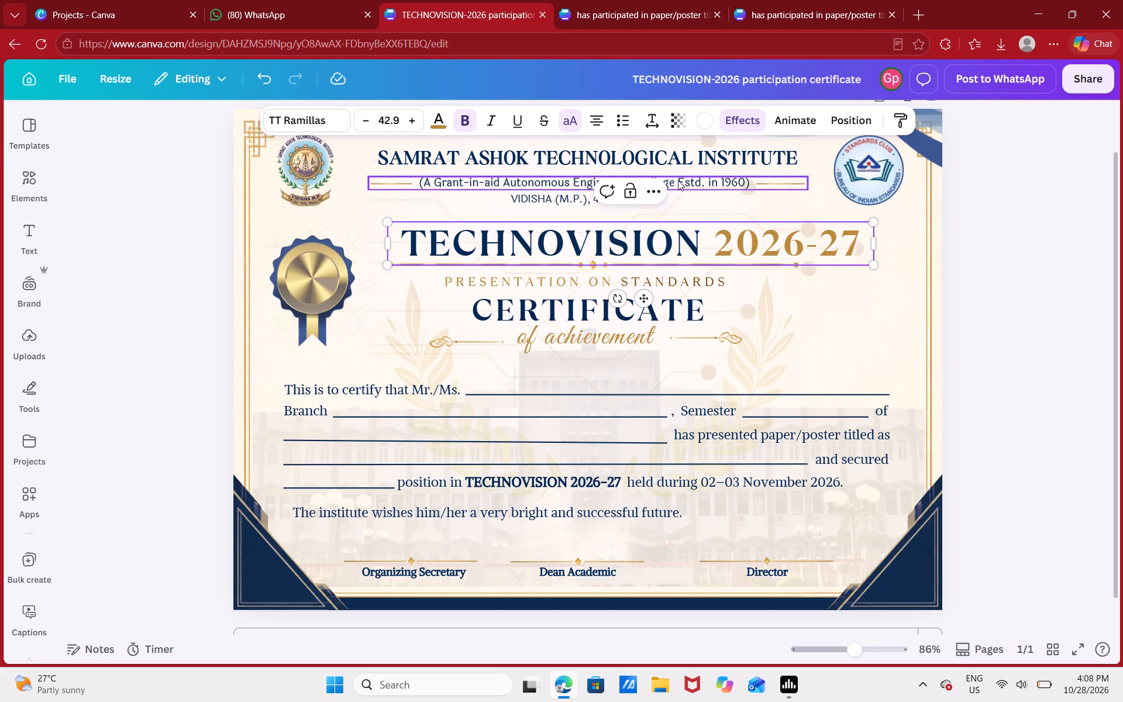
Centre the "TECHNOVISION 2026-27" heading horizontally on the page.
{"action": "left_click", "coordinate": [659, 187]}
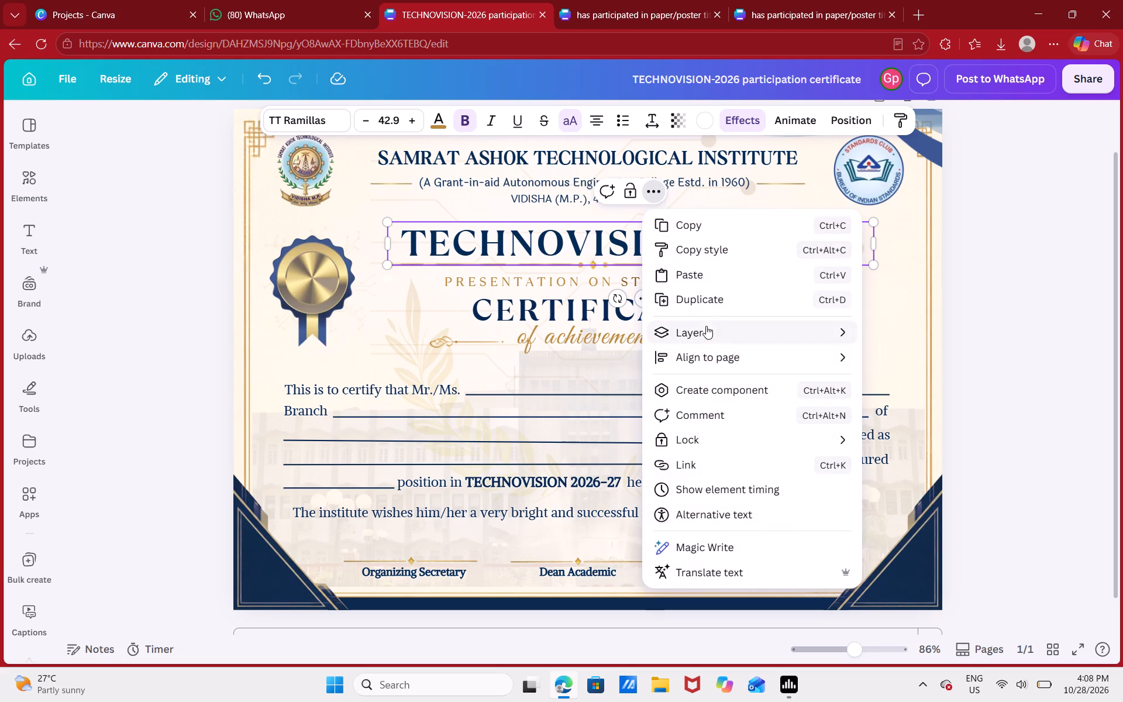
{"action": "left_click", "coordinate": [702, 356]}
{"action": "left_click", "coordinate": [887, 379]}
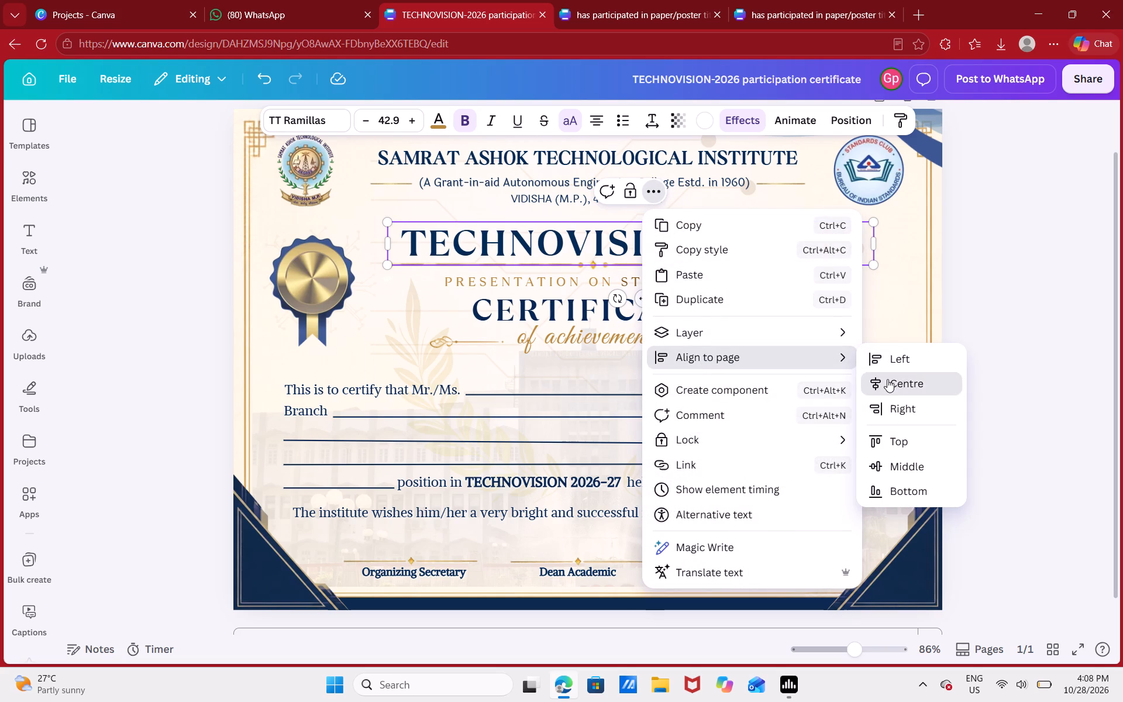
{"action": "left_click", "coordinate": [1016, 241]}
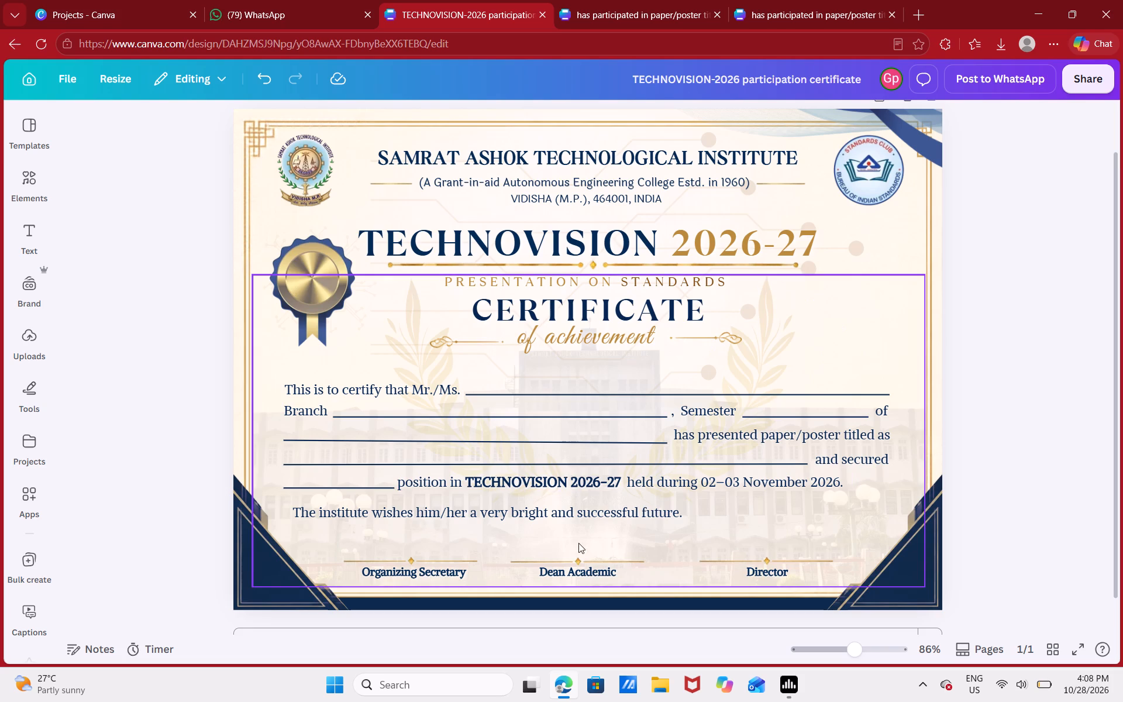
Swap the "Organizing Secretary" and "Dean Academic" signature labels, centring "Organizing Secretary" under the middle signature line and level with the other labels.
{"action": "left_click_drag", "start_coordinate": [443, 573], "coordinate": [518, 575]}
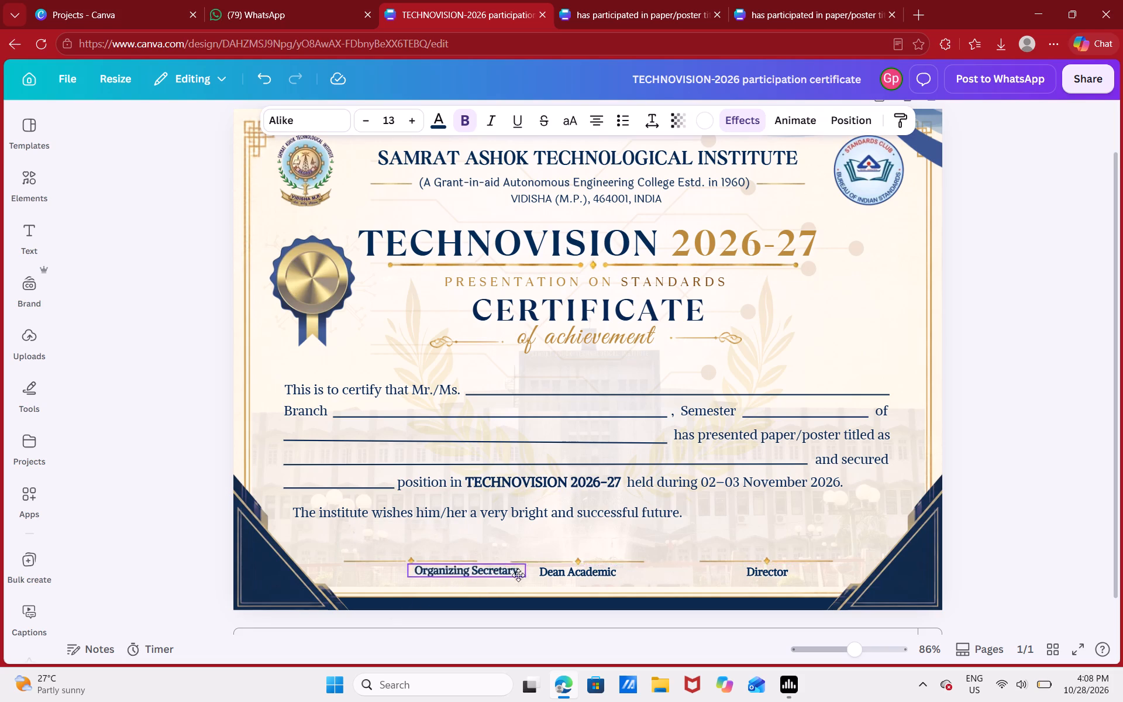
{"action": "left_click_drag", "start_coordinate": [518, 575], "coordinate": [619, 541]}
{"action": "left_click_drag", "start_coordinate": [588, 567], "coordinate": [423, 567]}
{"action": "left_click_drag", "start_coordinate": [566, 544], "coordinate": [562, 560]}
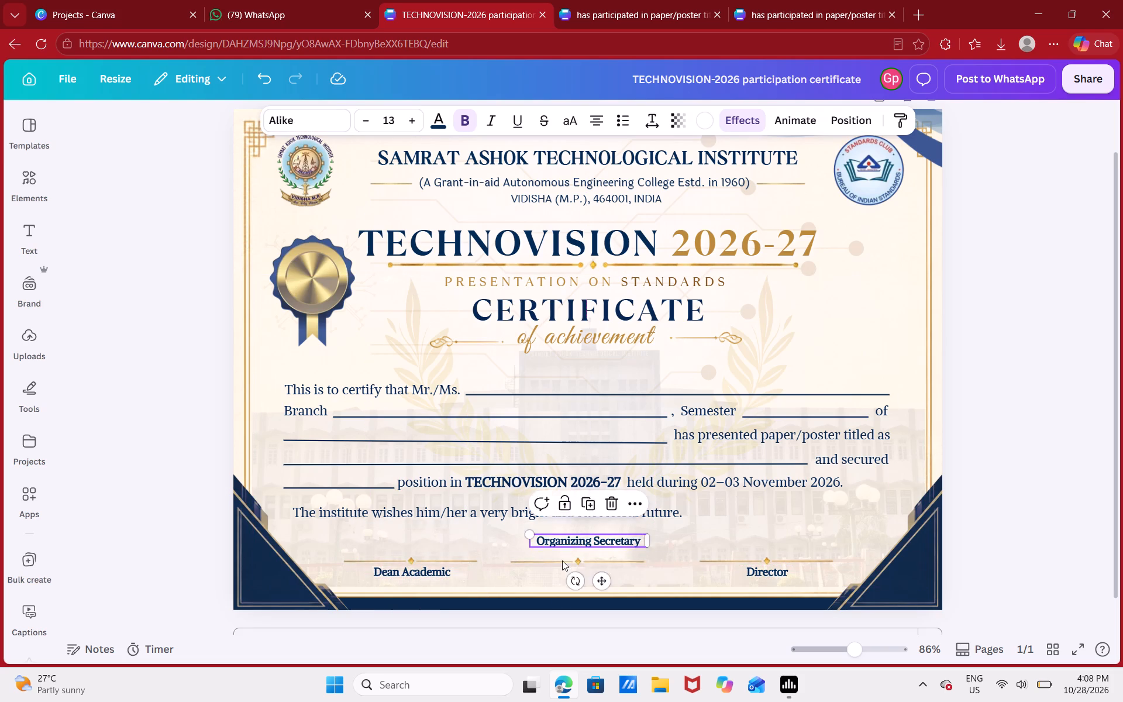
{"action": "left_click_drag", "start_coordinate": [562, 560], "coordinate": [556, 574]}
{"action": "left_click", "coordinate": [556, 574]}
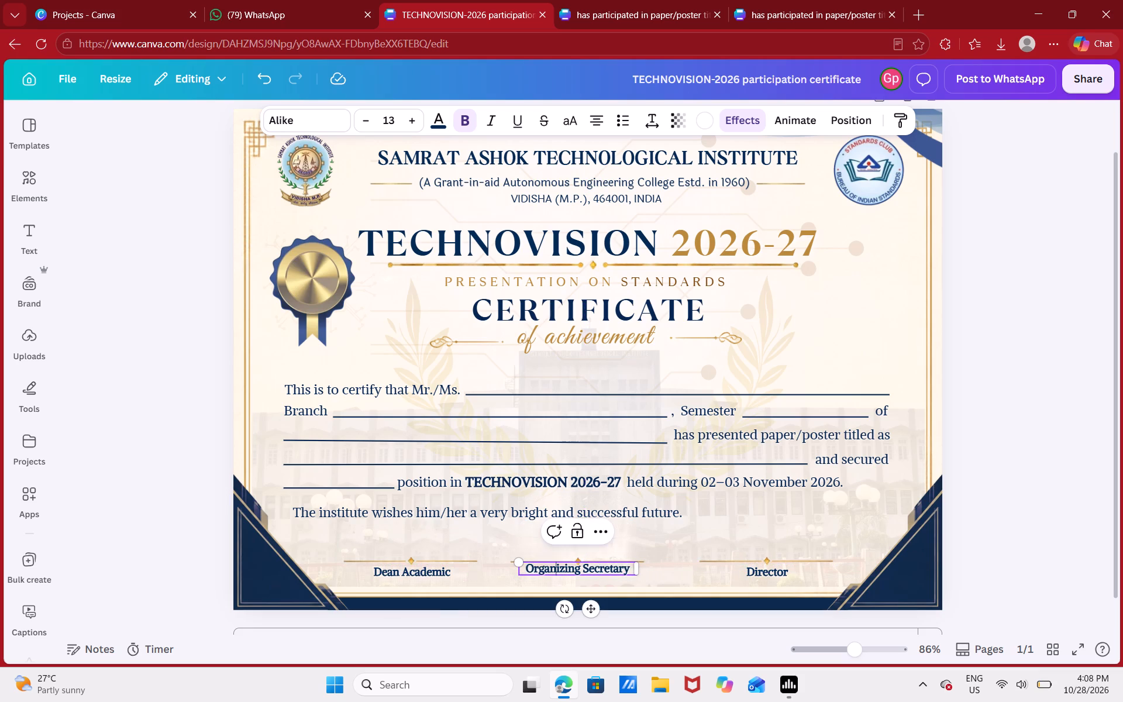
{"action": "left_click", "coordinate": [561, 573]}
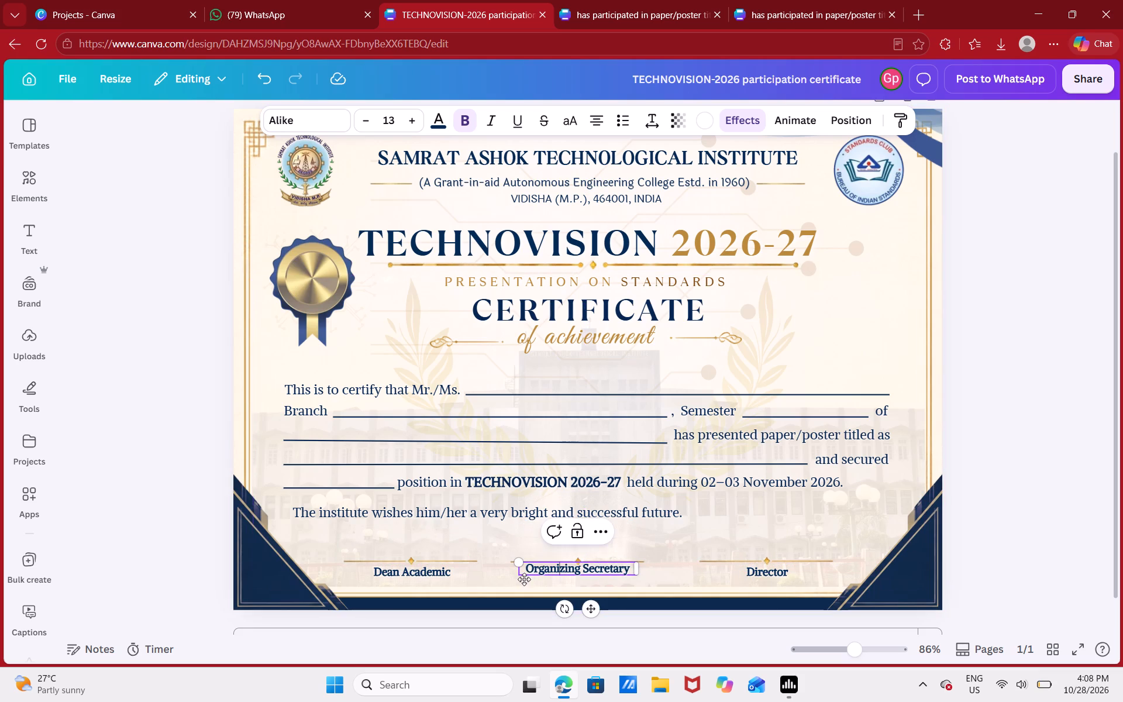
{"action": "left_click", "coordinate": [535, 576]}
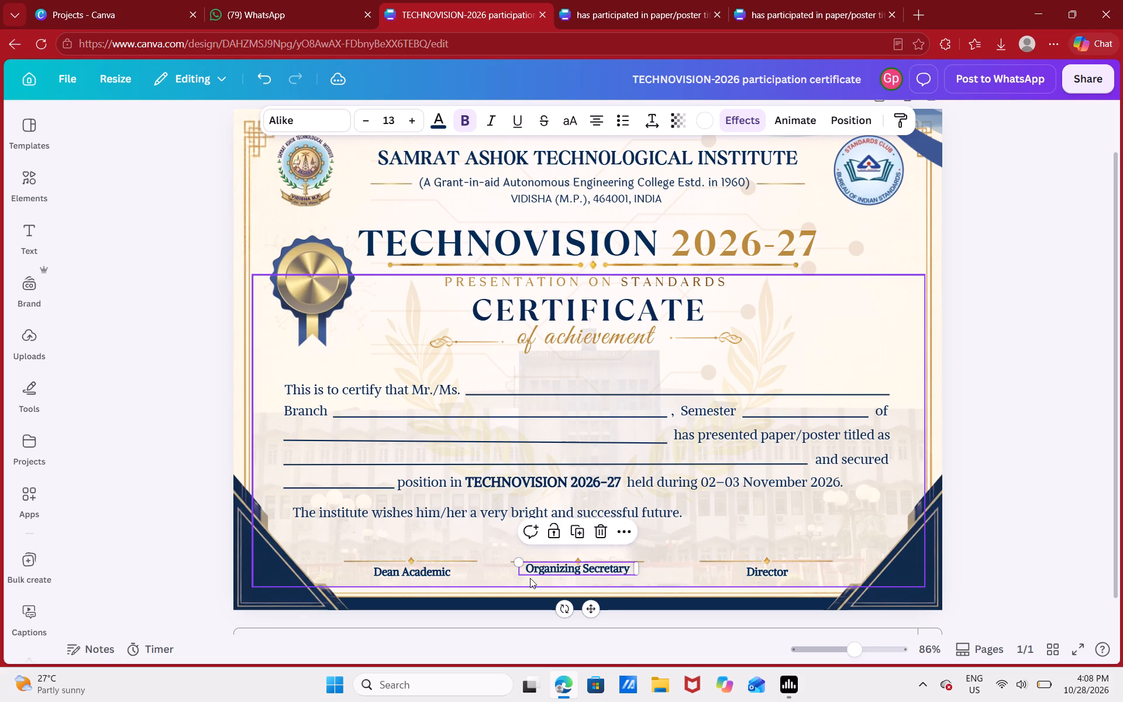
{"action": "left_click", "coordinate": [592, 605]}
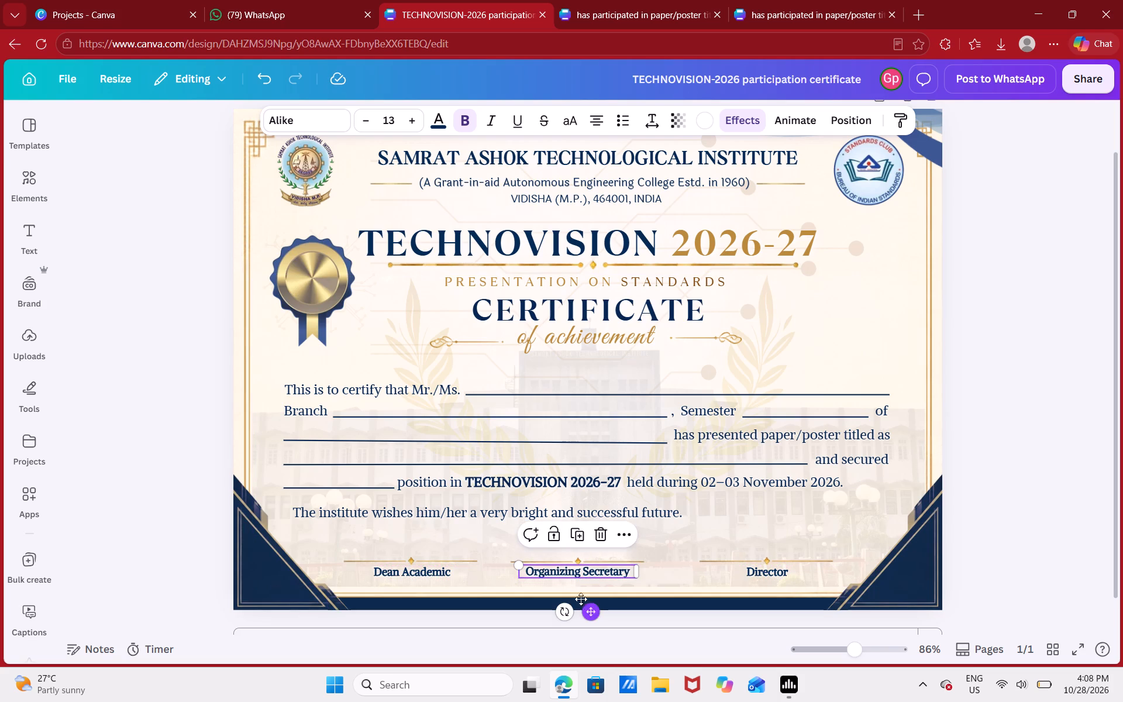
Replace the "Dean Academic" signature label with "Advisor".
{"action": "double_click", "coordinate": [418, 573]}
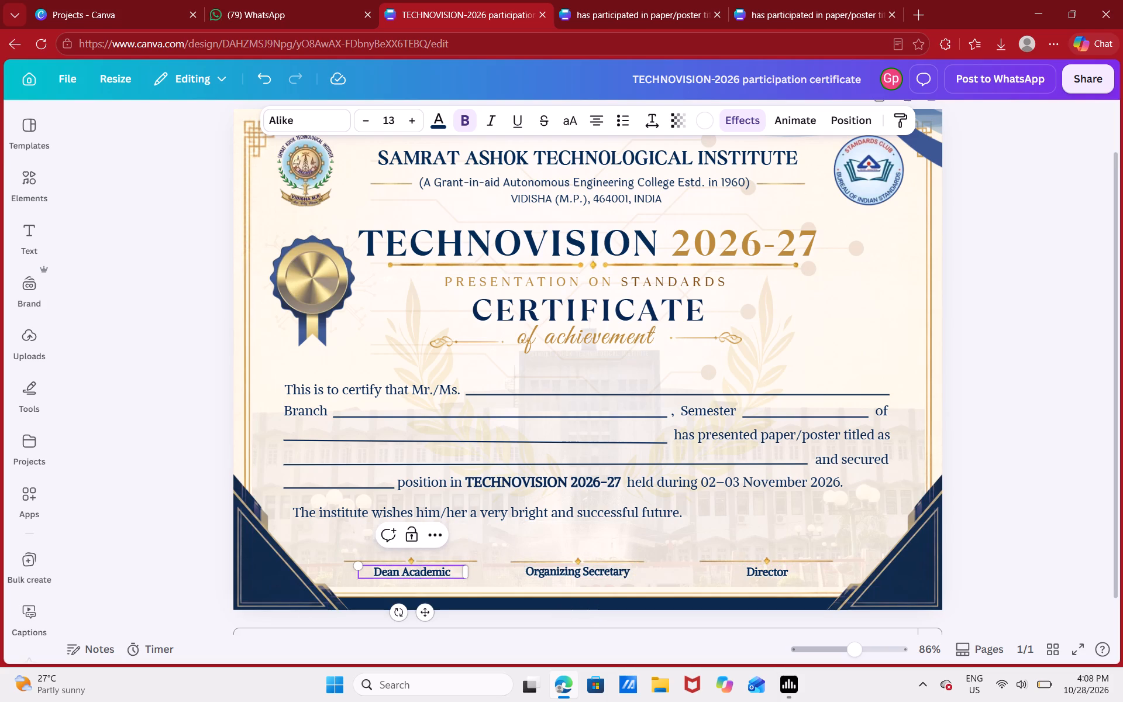
{"action": "key", "text": "ctrl+a"}
{"action": "type", "text": "Advisor"}
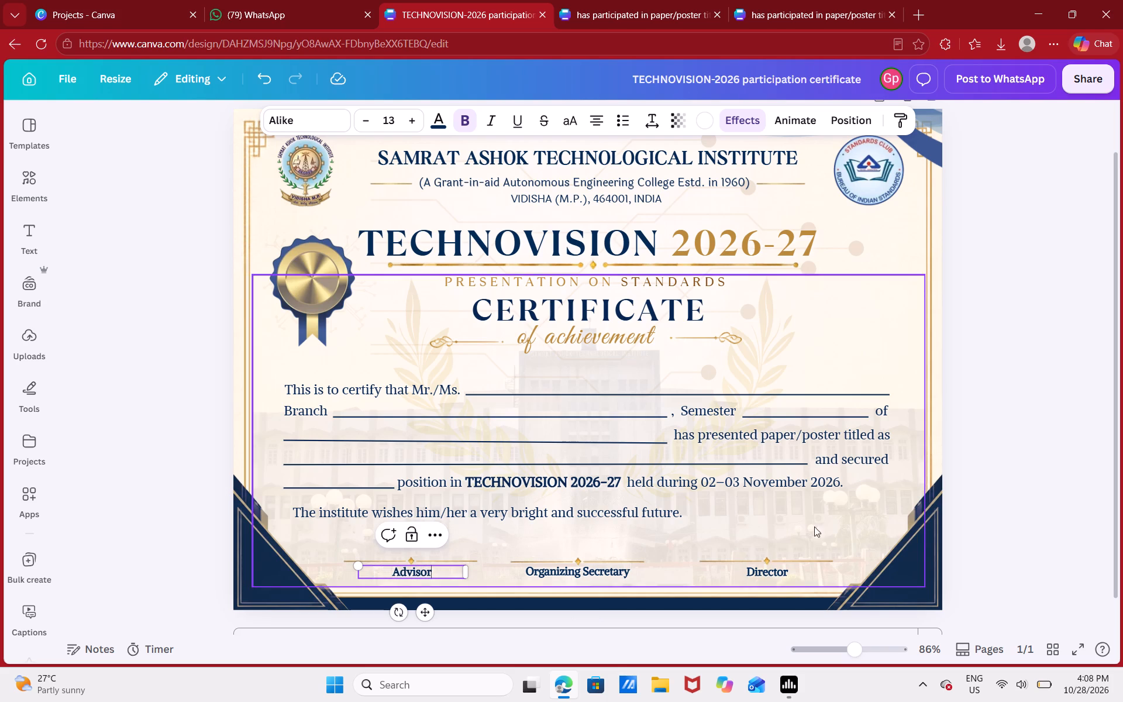
{"action": "left_click", "coordinate": [1017, 450]}
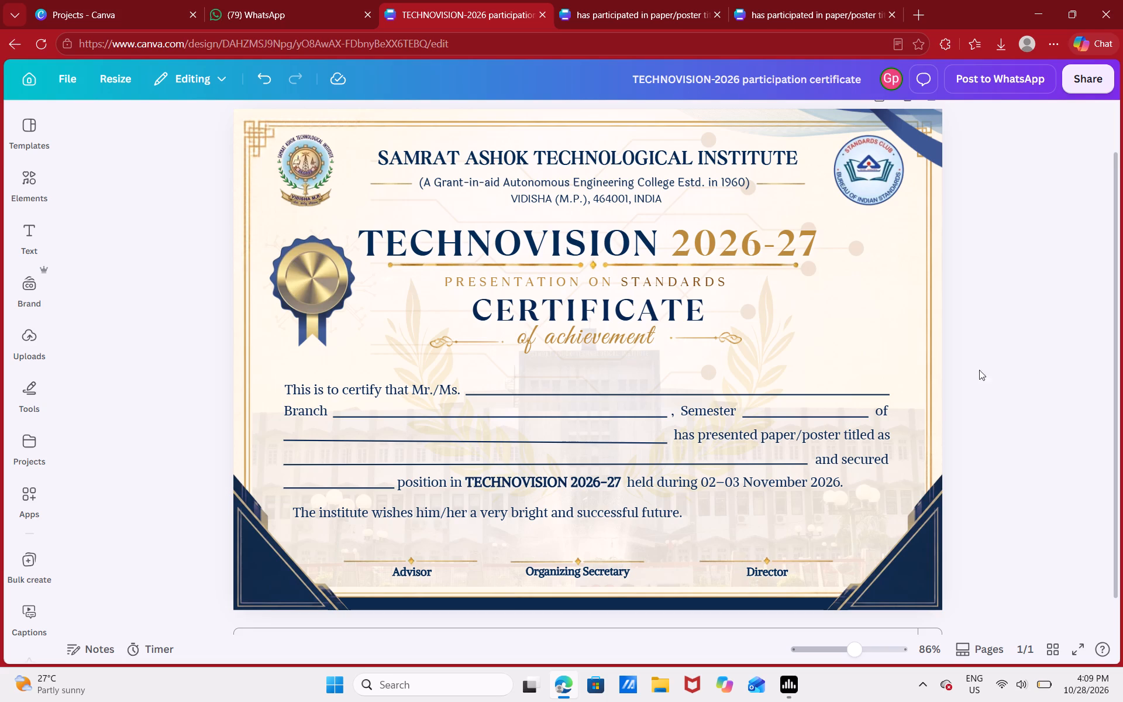
Nudge the "TECHNOVISION 2026-27" main heading slightly to the right, over the gold divider line.
{"action": "left_click", "coordinate": [719, 244]}
{"action": "key", "text": "Right"}
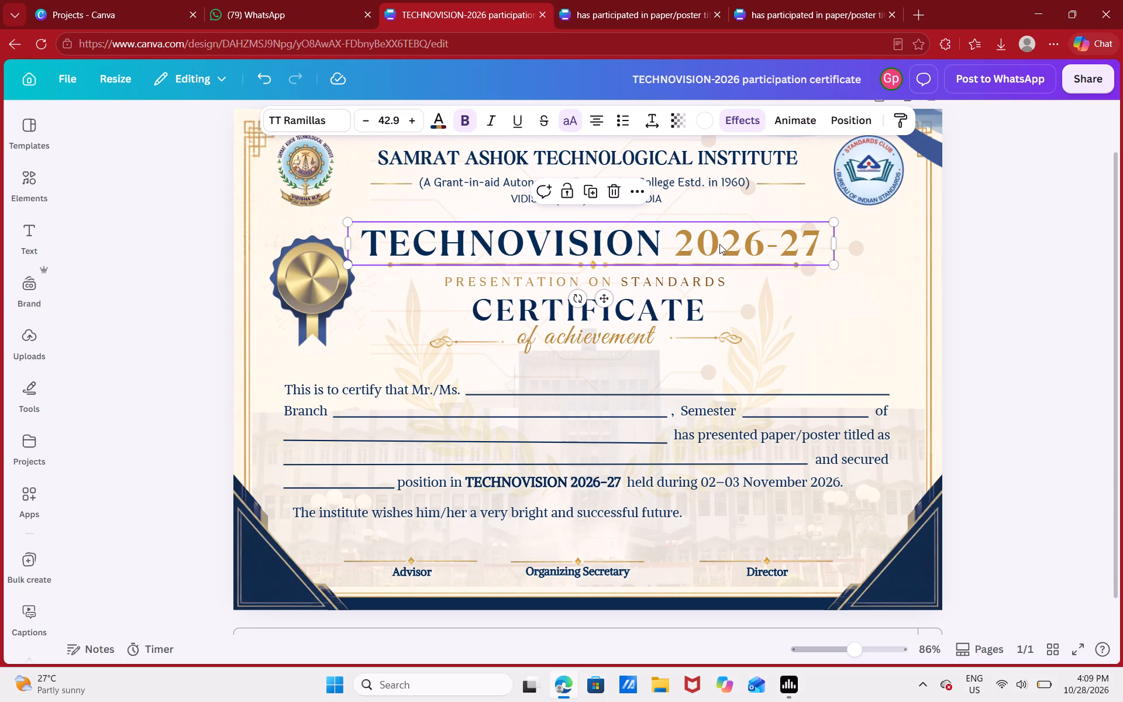
{"action": "left_click", "coordinate": [1032, 237]}
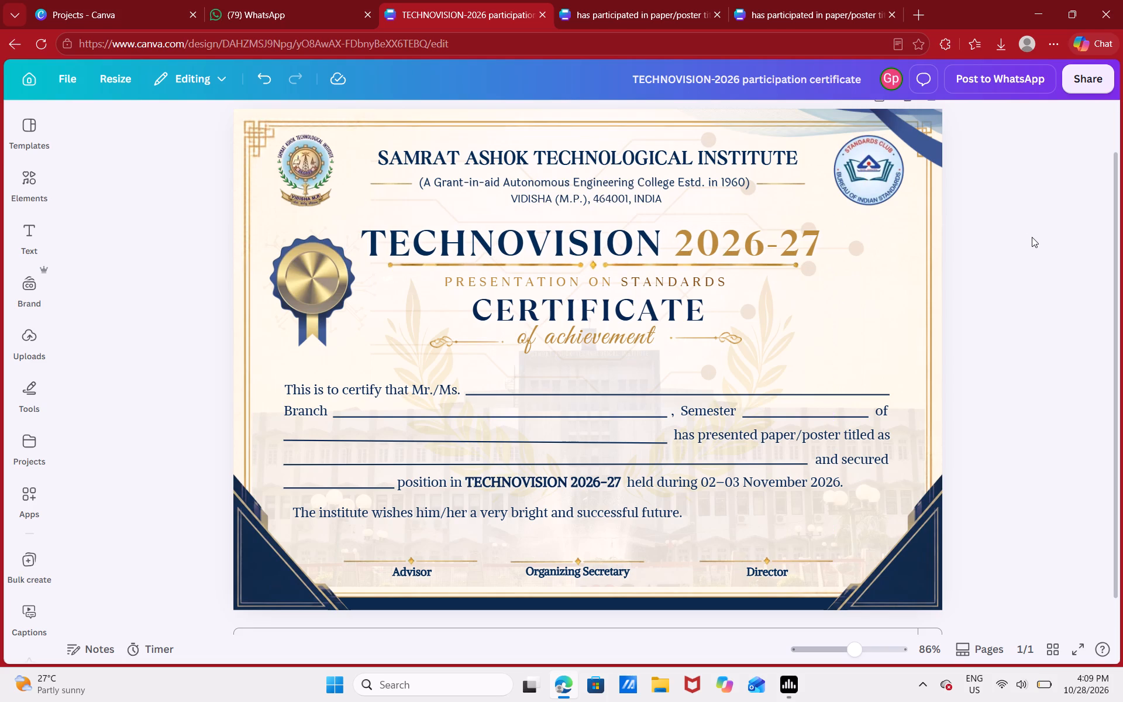
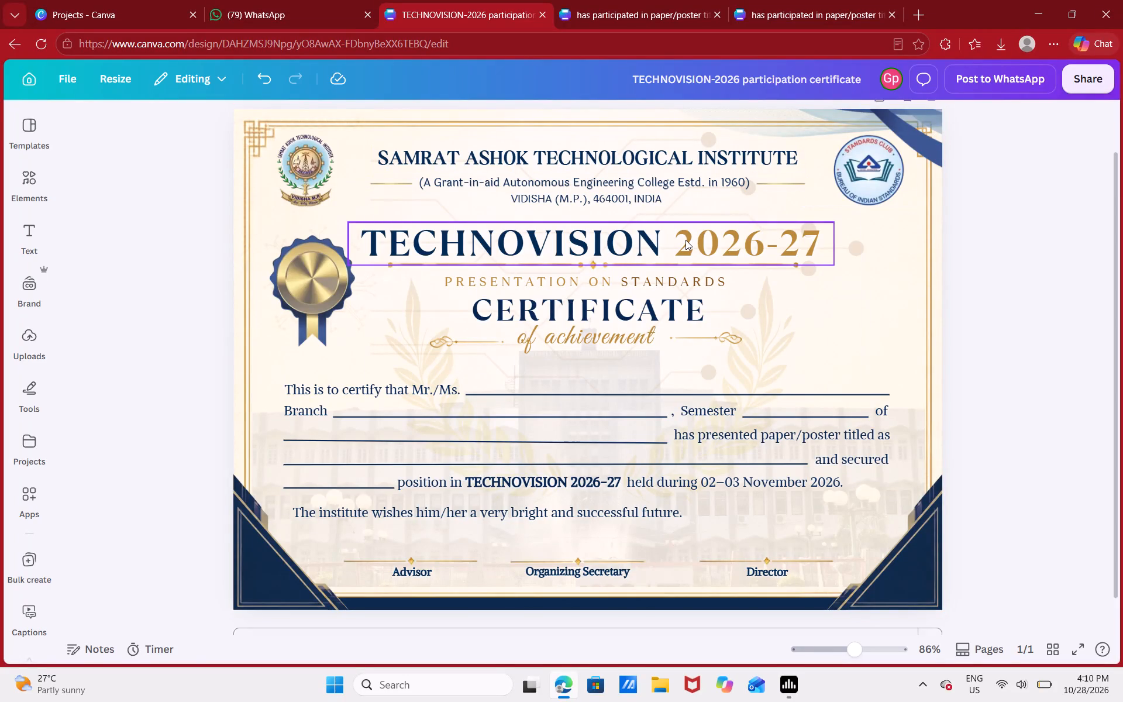
Align the "The institute wishes him/her a very bright and successful future." line with the left edge of the body text above it.
{"action": "left_click_drag", "start_coordinate": [507, 518], "coordinate": [501, 518]}
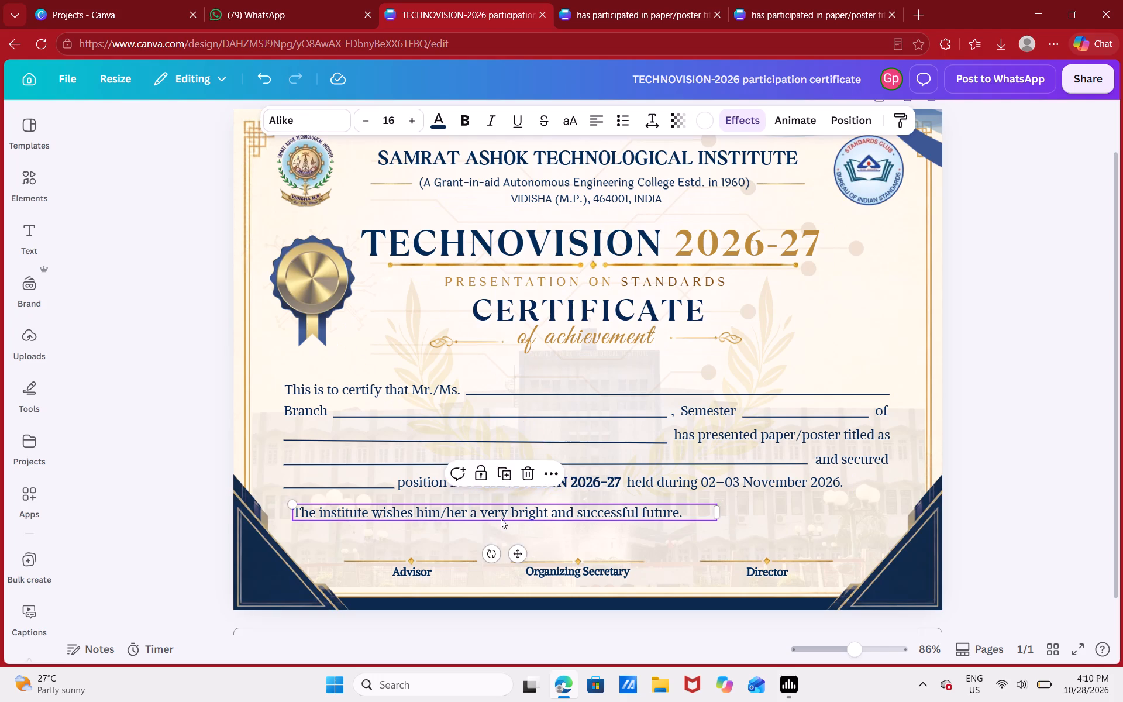
{"action": "left_click_drag", "start_coordinate": [501, 518], "coordinate": [498, 518]}
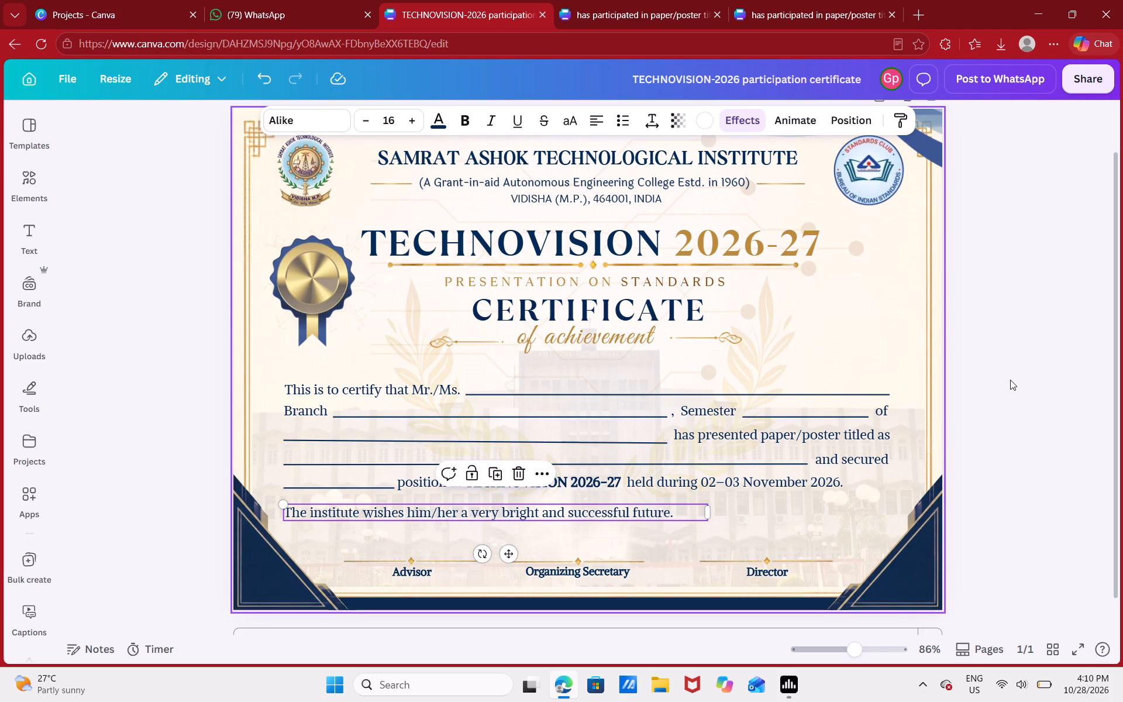
{"action": "left_click", "coordinate": [1010, 380]}
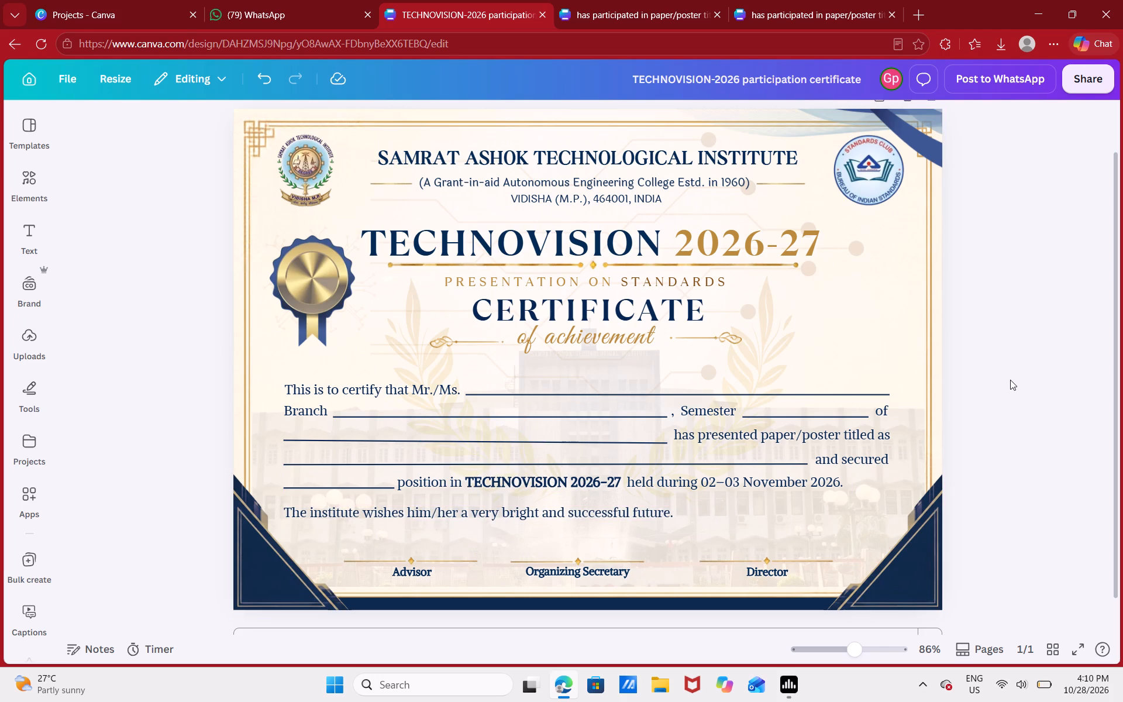
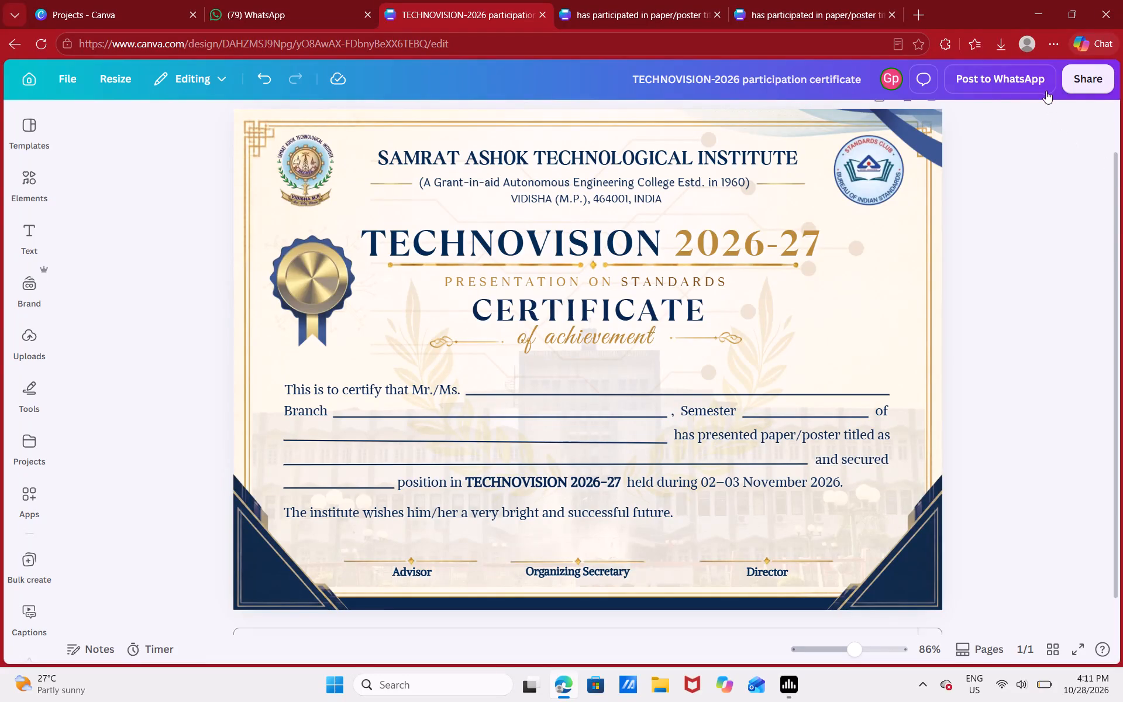
Download the certificate as a high-quality PNG with the export size raised to the maximum.
{"action": "left_click", "coordinate": [1074, 87]}
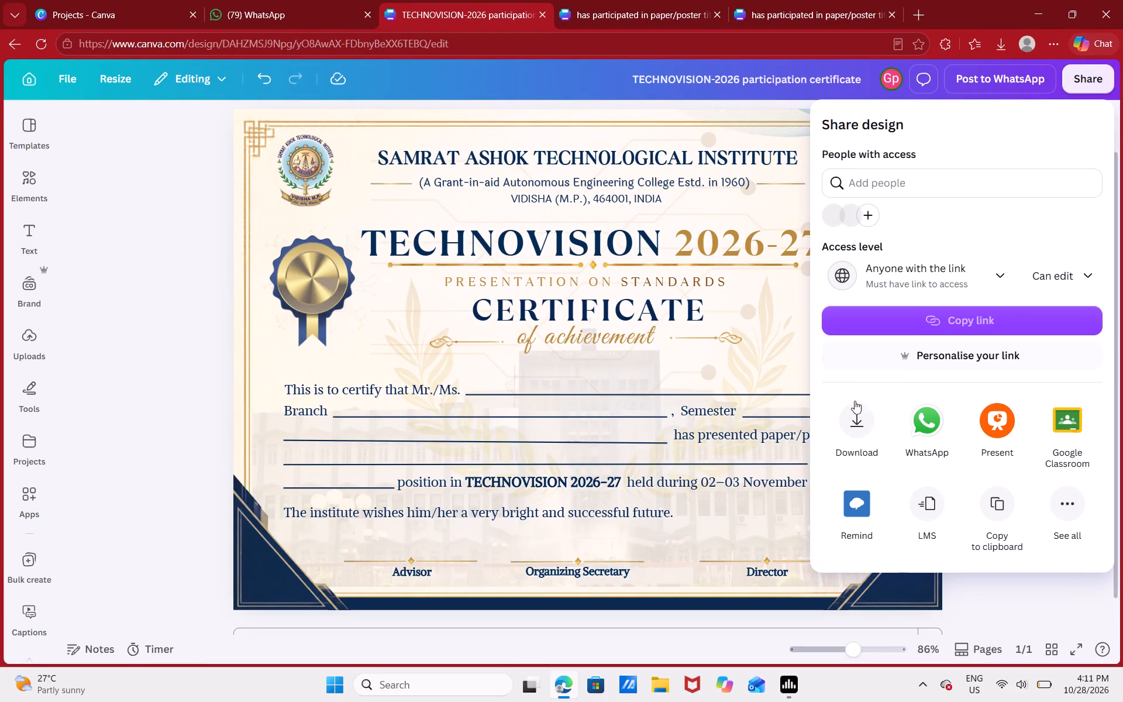
{"action": "left_click", "coordinate": [853, 407]}
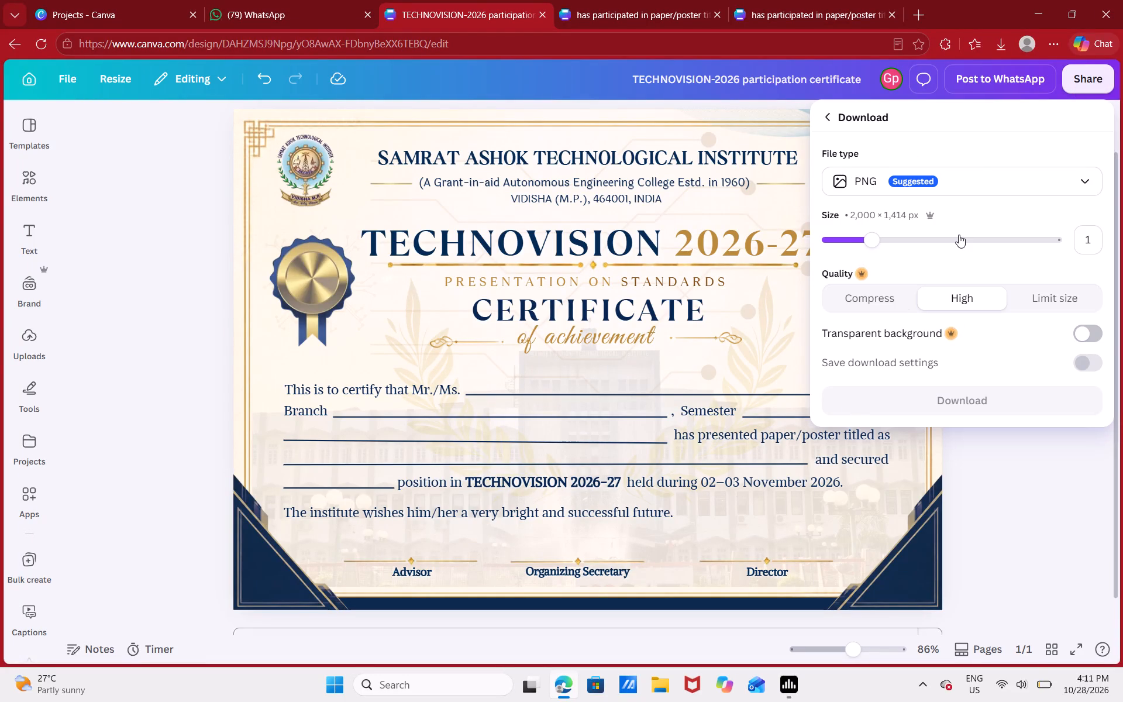
{"action": "left_click_drag", "start_coordinate": [959, 235], "coordinate": [1026, 249]}
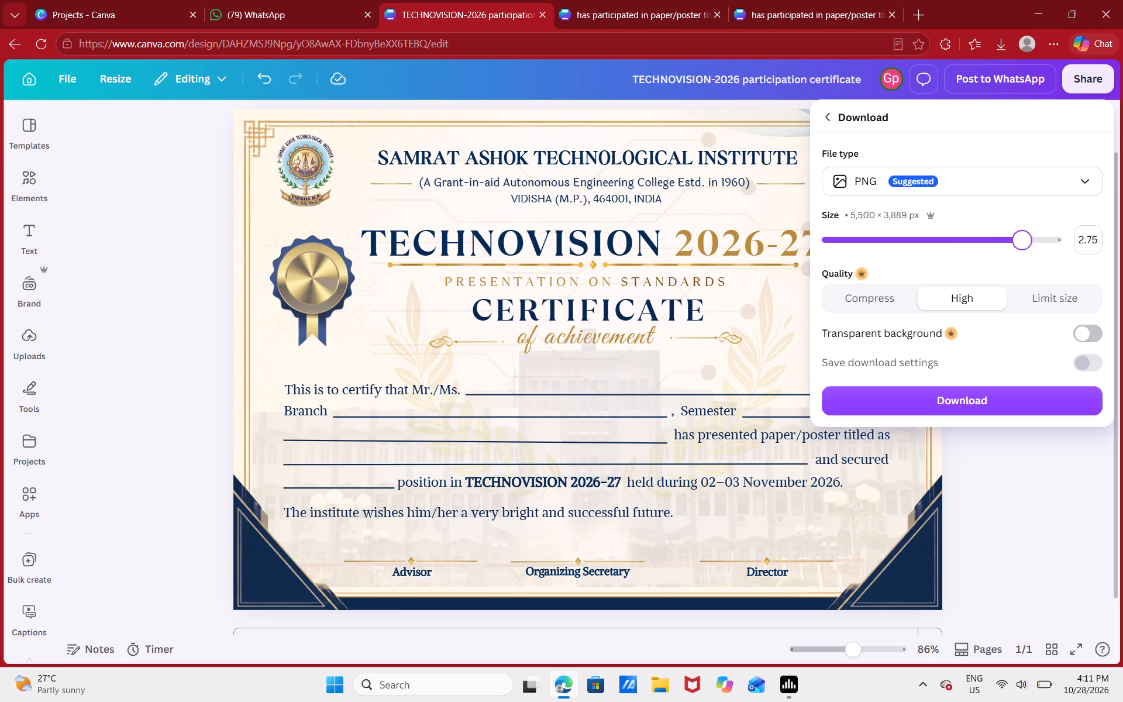
{"action": "left_click_drag", "start_coordinate": [1026, 249], "coordinate": [1075, 258]}
{"action": "left_click", "coordinate": [960, 452]}
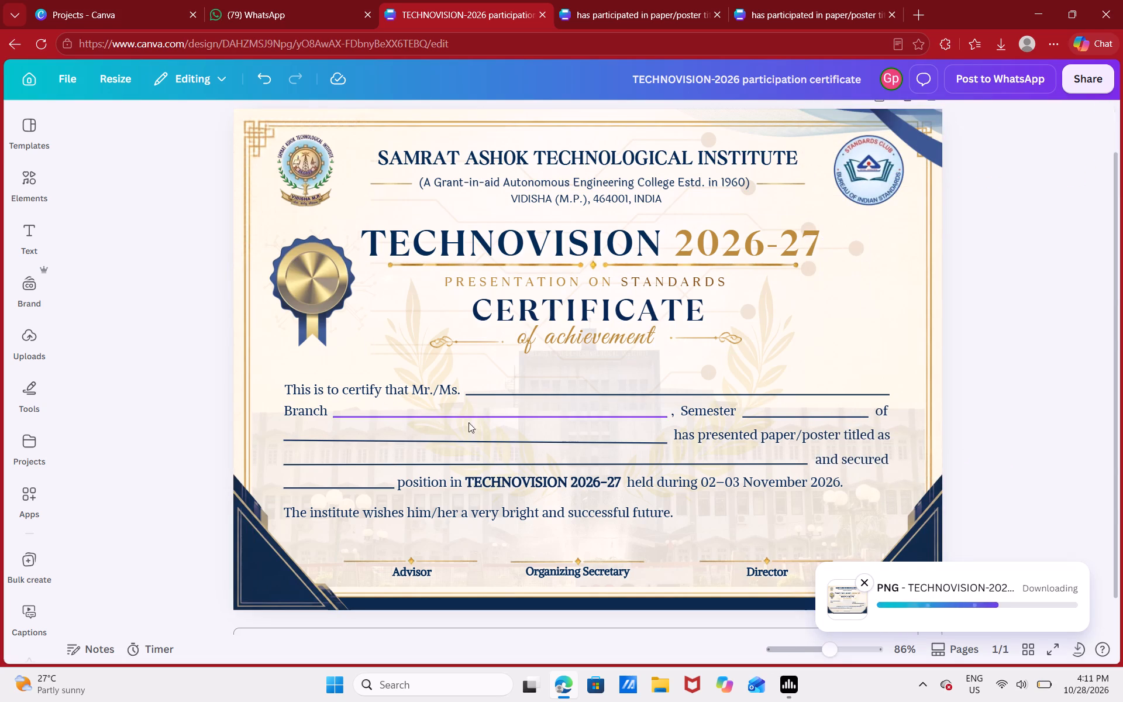
Check the letter and line spacing settings of the "This is to certify that Mr./Ms." text.
{"action": "left_click", "coordinate": [434, 388]}
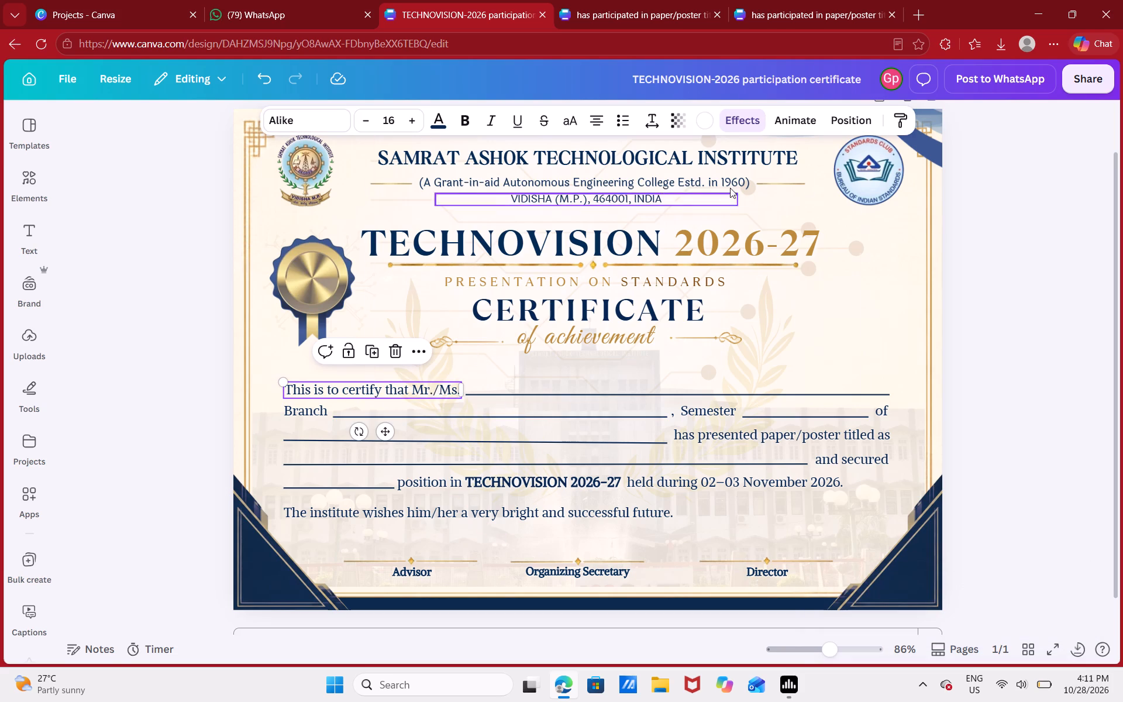
{"action": "left_click", "coordinate": [657, 118]}
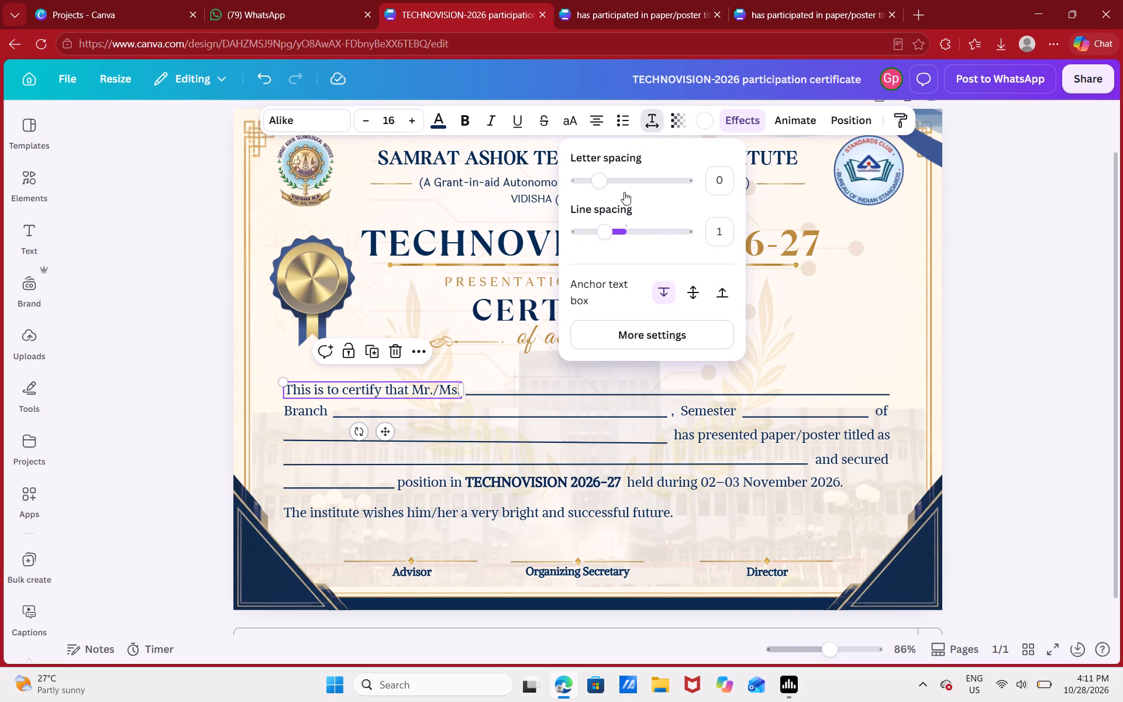
{"action": "left_click", "coordinate": [600, 186]}
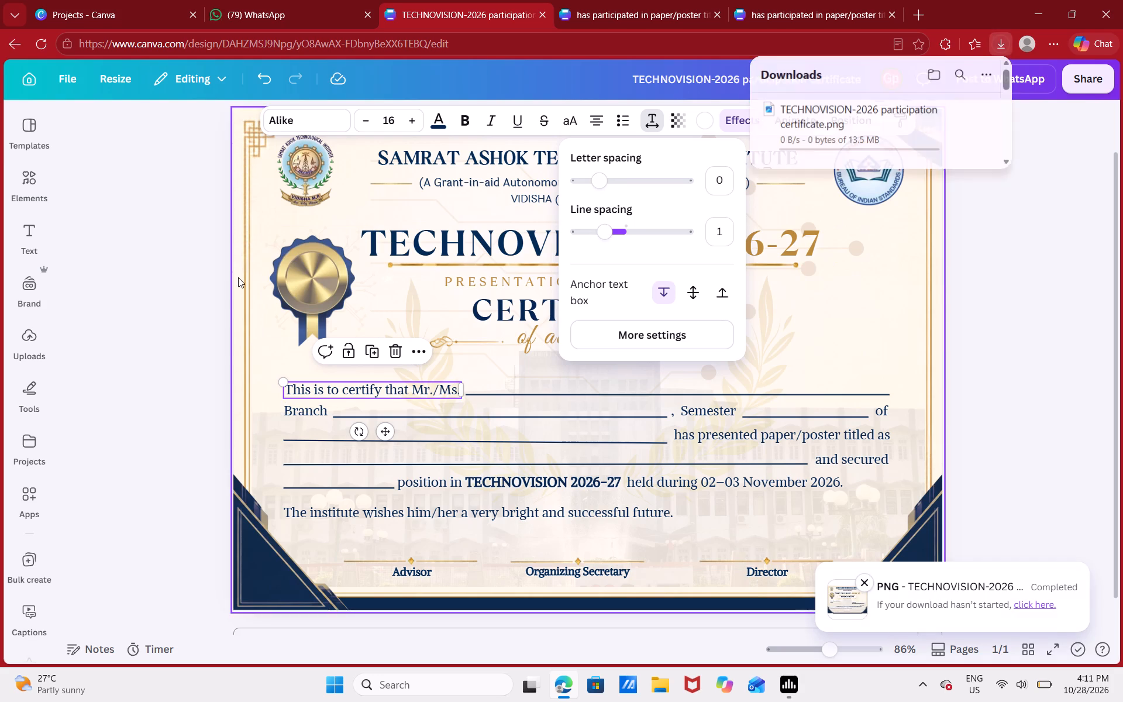
Undo the last change to the "This is to certify that Mr./Ms." text and deselect it.
{"action": "left_click", "coordinate": [207, 268]}
{"action": "key", "text": "ctrl+z"}
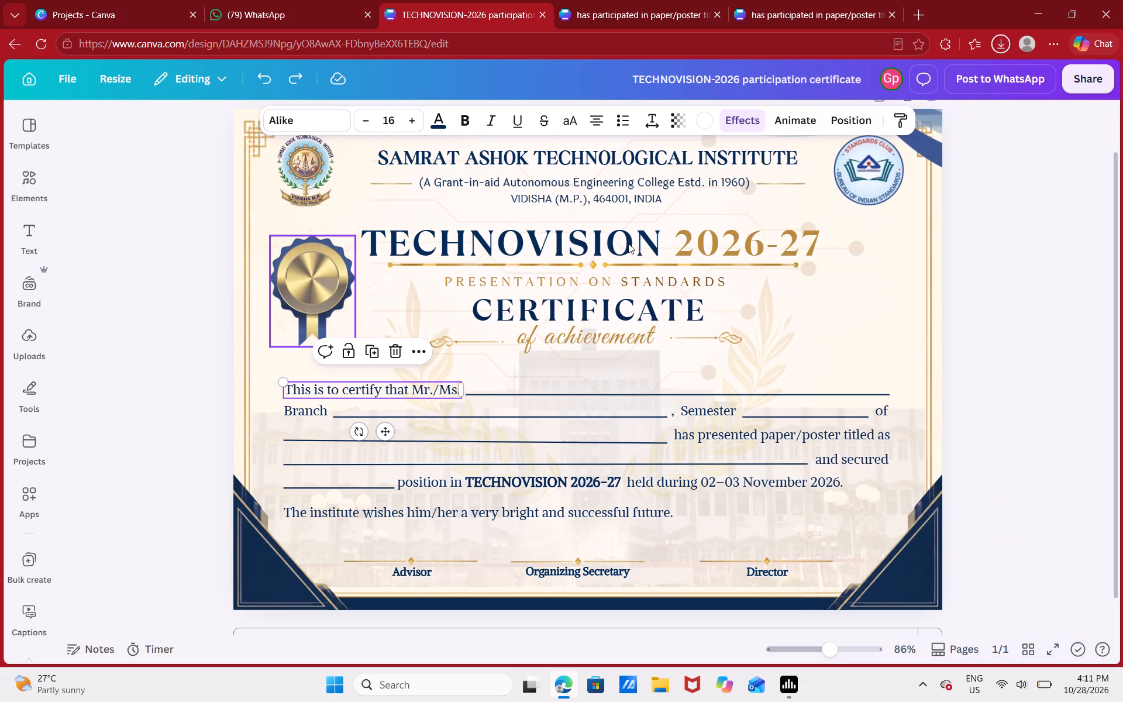
{"action": "left_click", "coordinate": [1009, 213]}
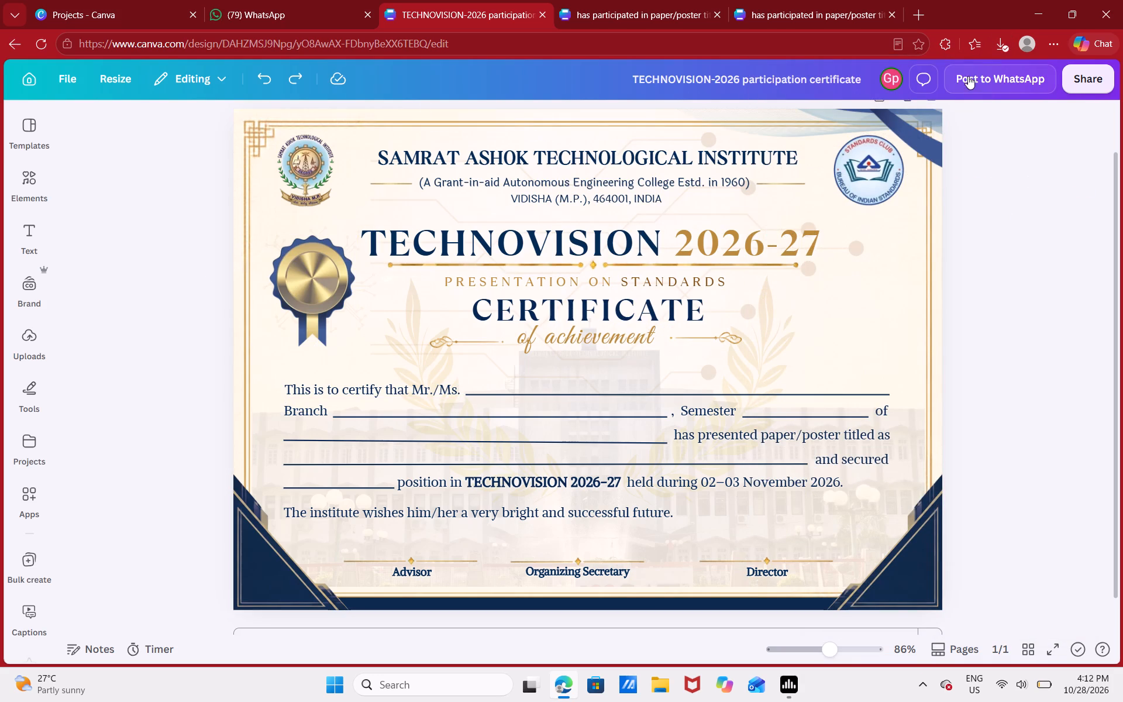
Nudge the "The institute wishes him/her a very bright and successful future." line slightly to the left.
{"action": "left_click", "coordinate": [579, 518]}
{"action": "key", "text": "Left"}
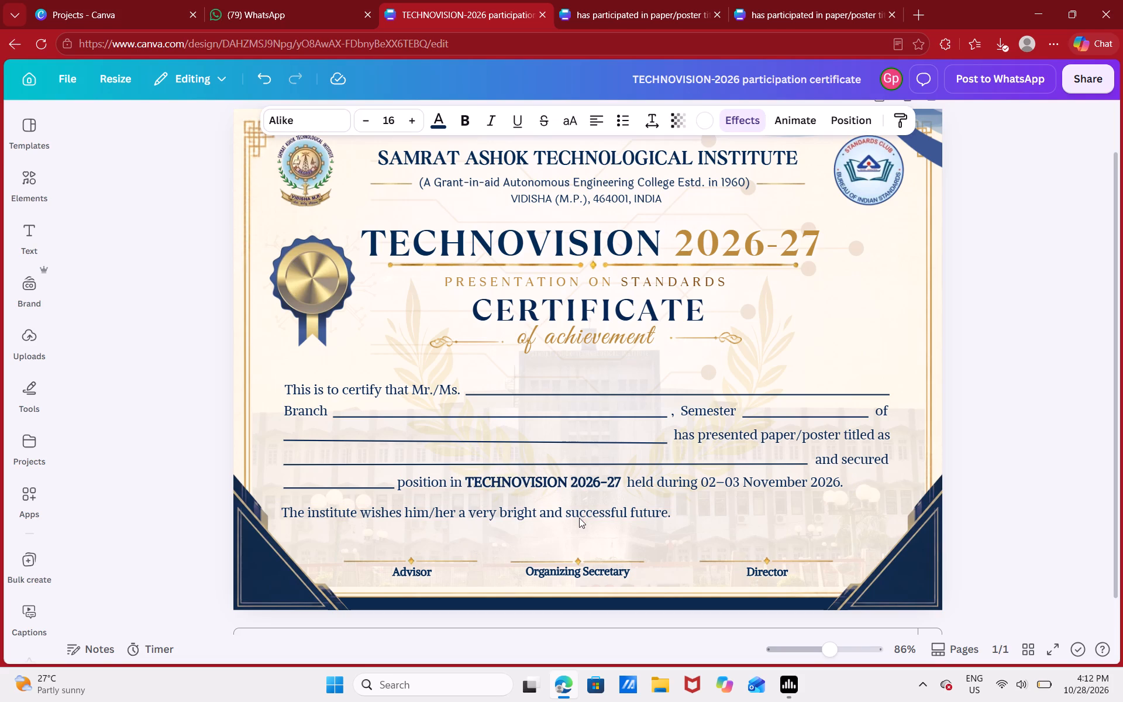
{"action": "key", "text": "Left"}
{"action": "key", "text": "Right"}
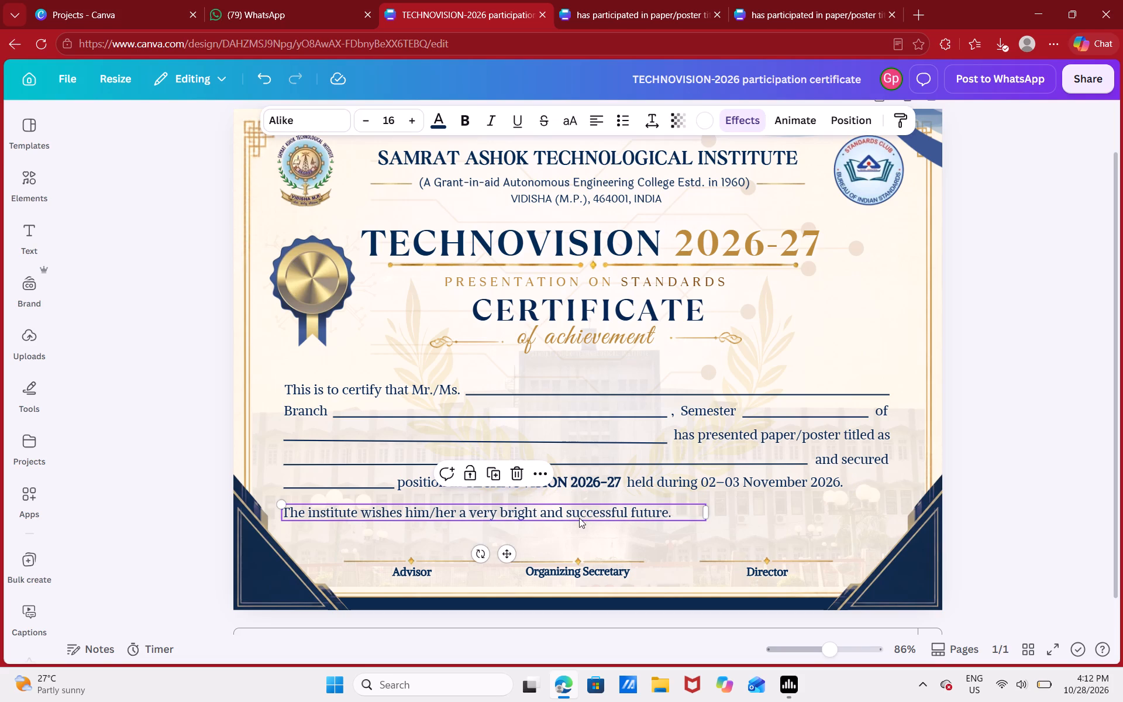
{"action": "left_click", "coordinate": [1014, 393]}
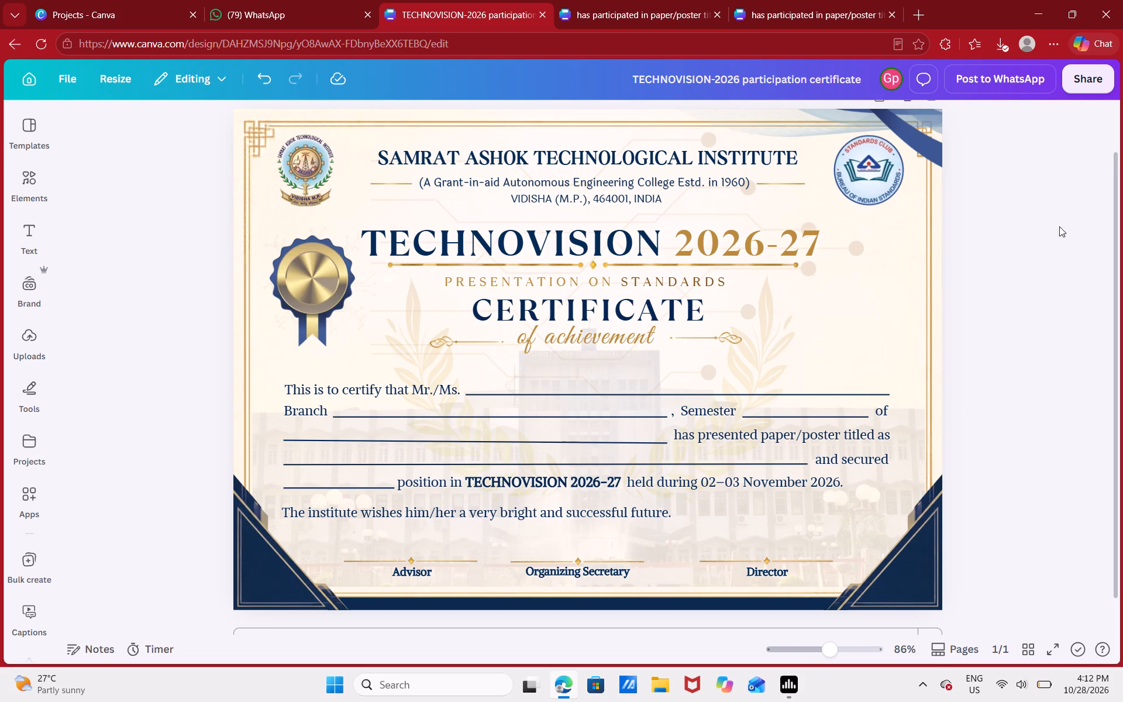
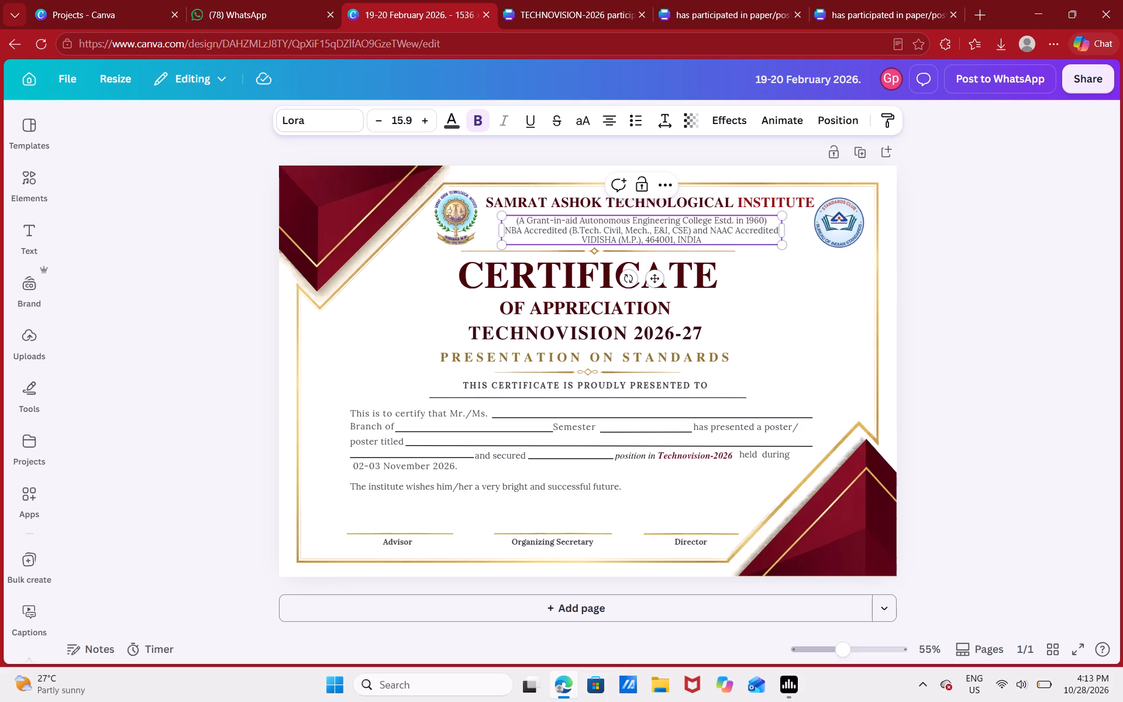
Delete the NBA and NAAC accreditation line from the text block beneath the institute name.
{"action": "left_click_drag", "start_coordinate": [775, 231], "coordinate": [590, 218]}
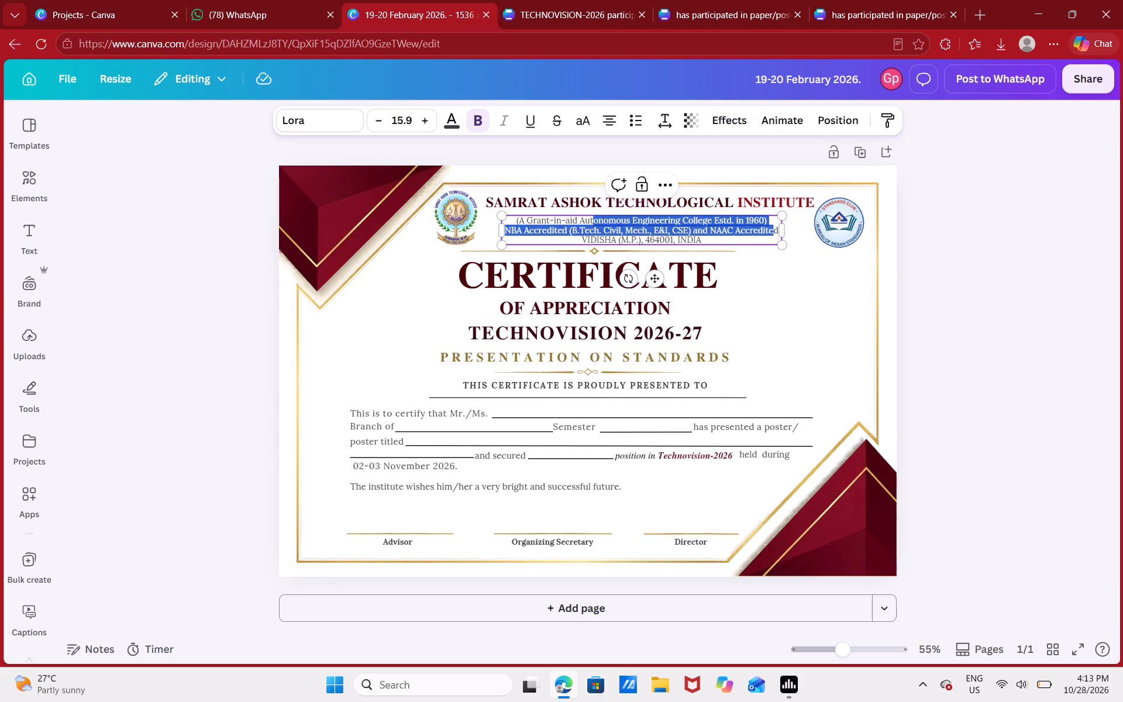
{"action": "left_click_drag", "start_coordinate": [590, 218], "coordinate": [510, 229]}
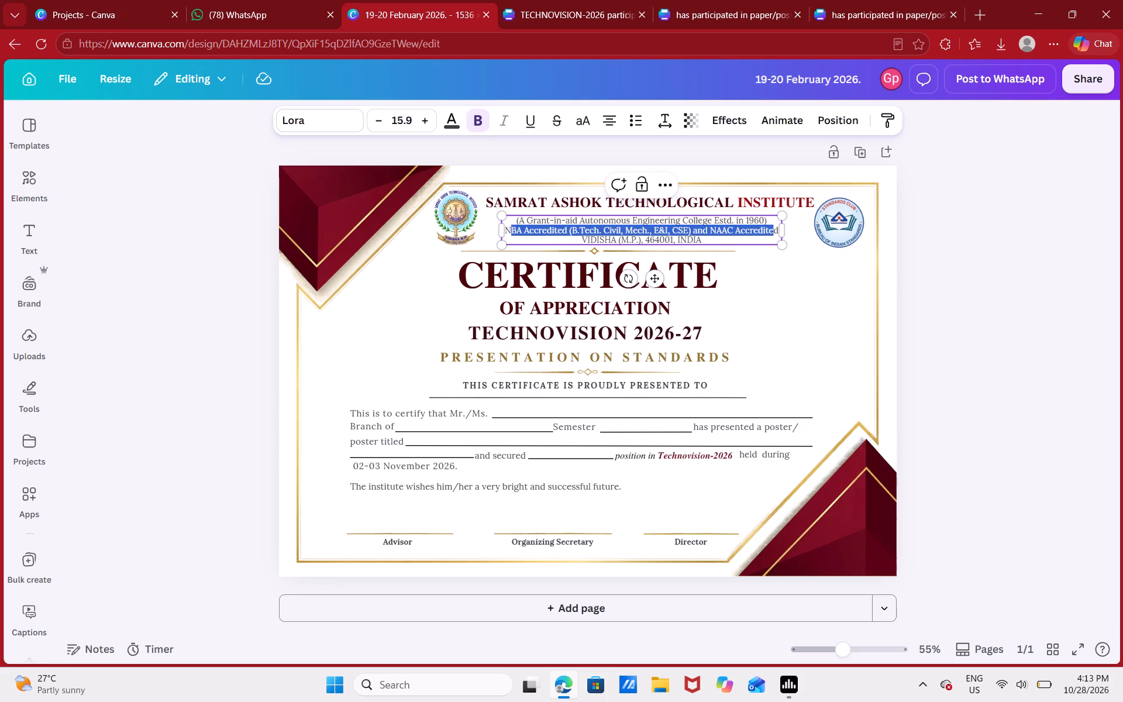
{"action": "left_click_drag", "start_coordinate": [510, 229], "coordinate": [505, 229]}
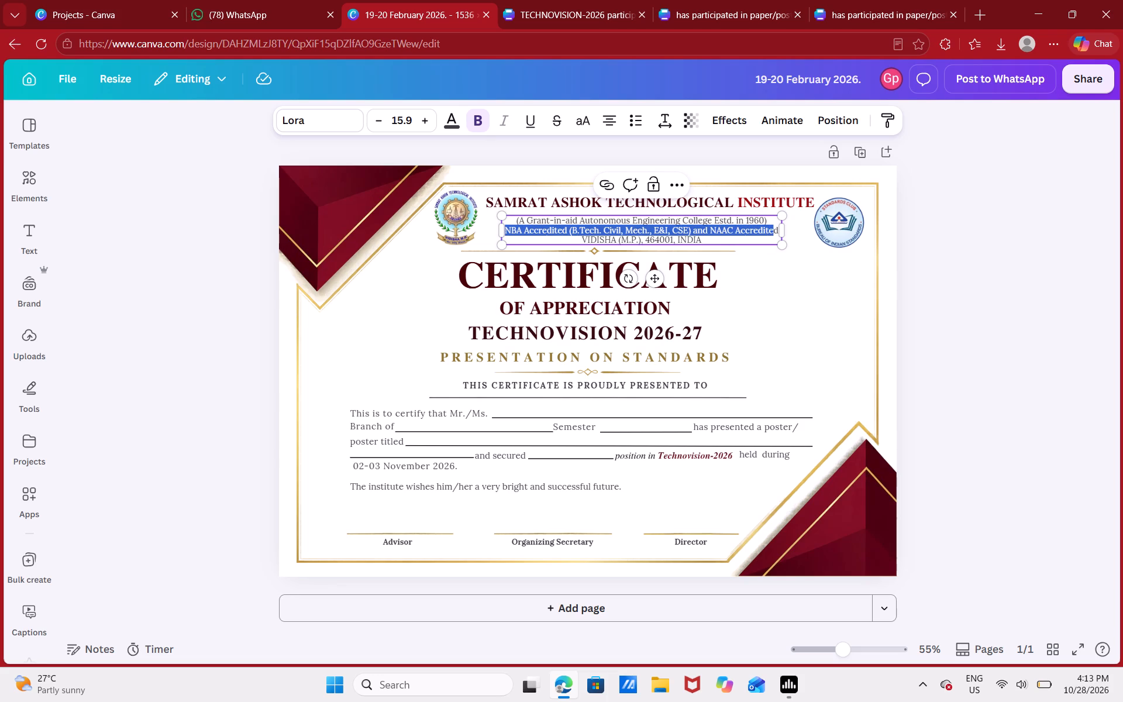
{"action": "key", "text": "BackSpace"}
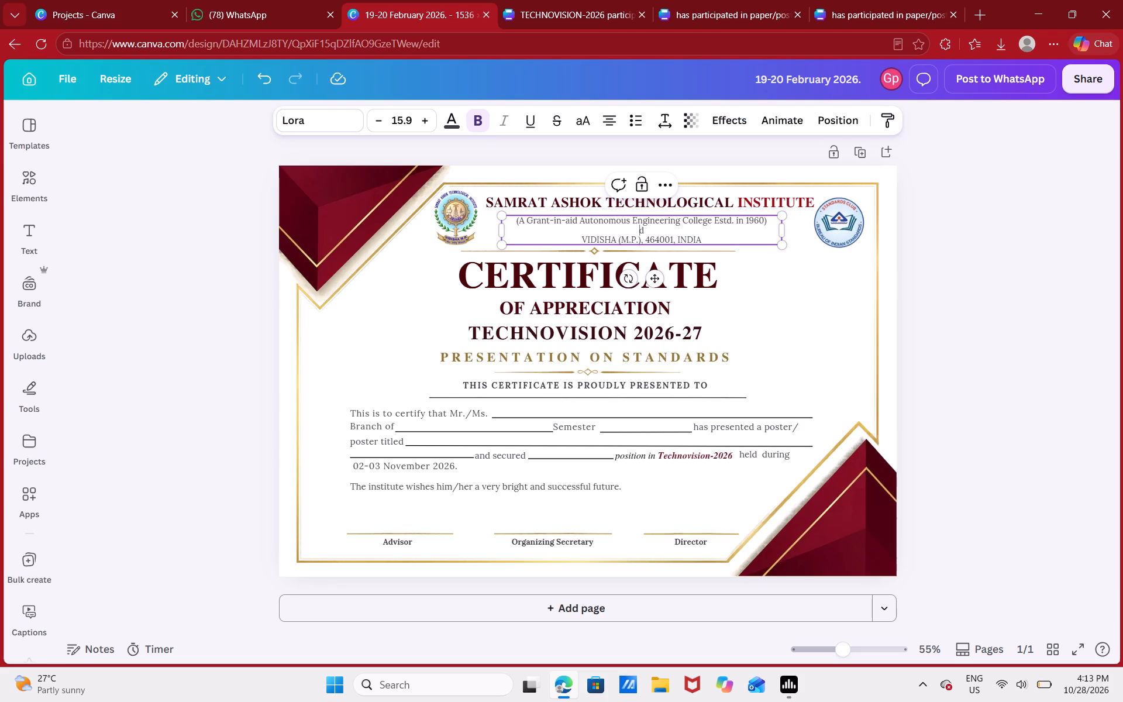
{"action": "key", "text": "Delete"}
{"action": "key", "text": "Delete"}
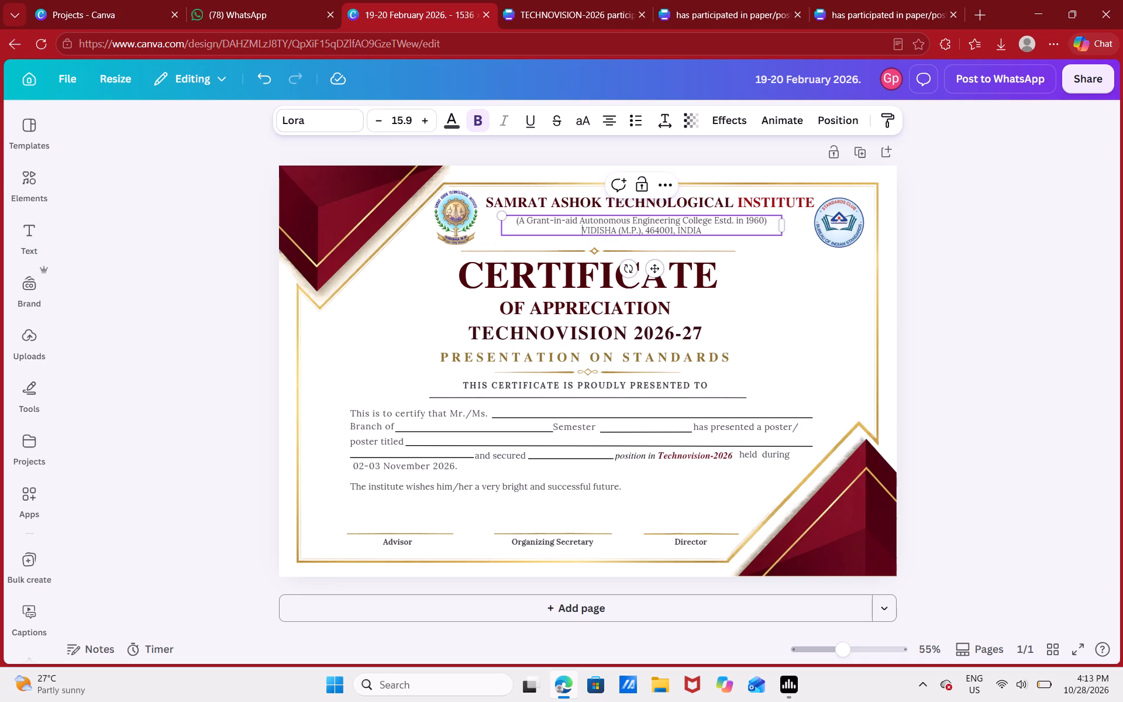
{"action": "left_click", "coordinate": [917, 171]}
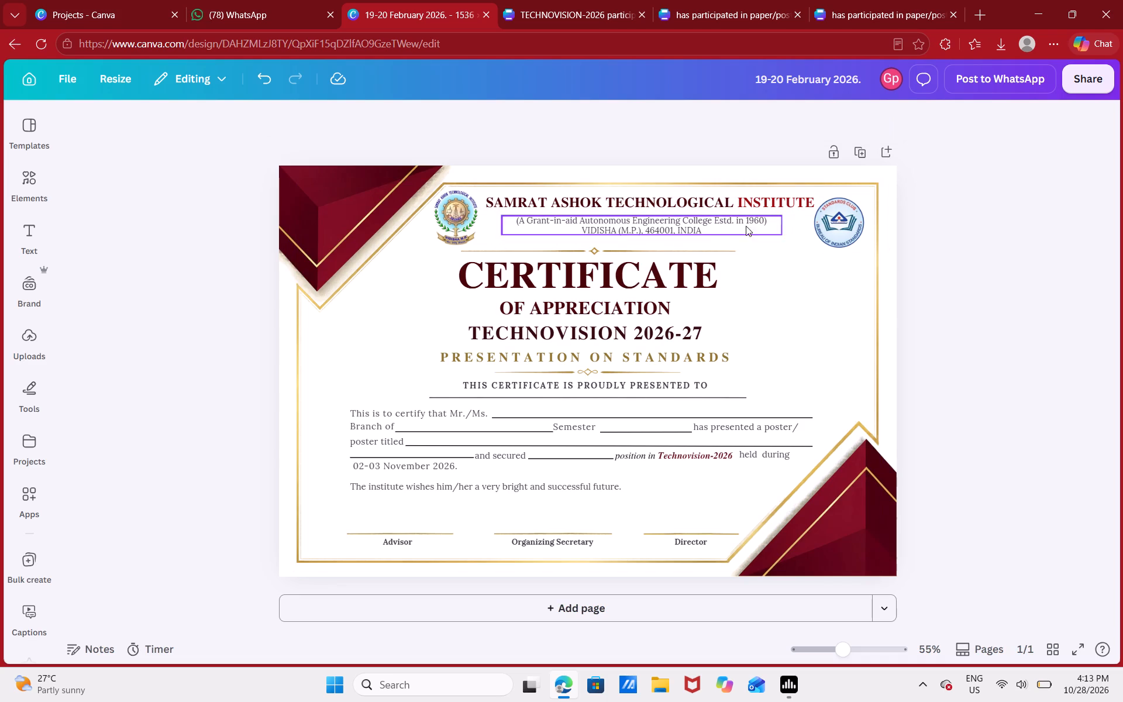
Move the two-line college description slightly down, centred in the gap between the institute name and the gold divider.
{"action": "left_click", "coordinate": [677, 233]}
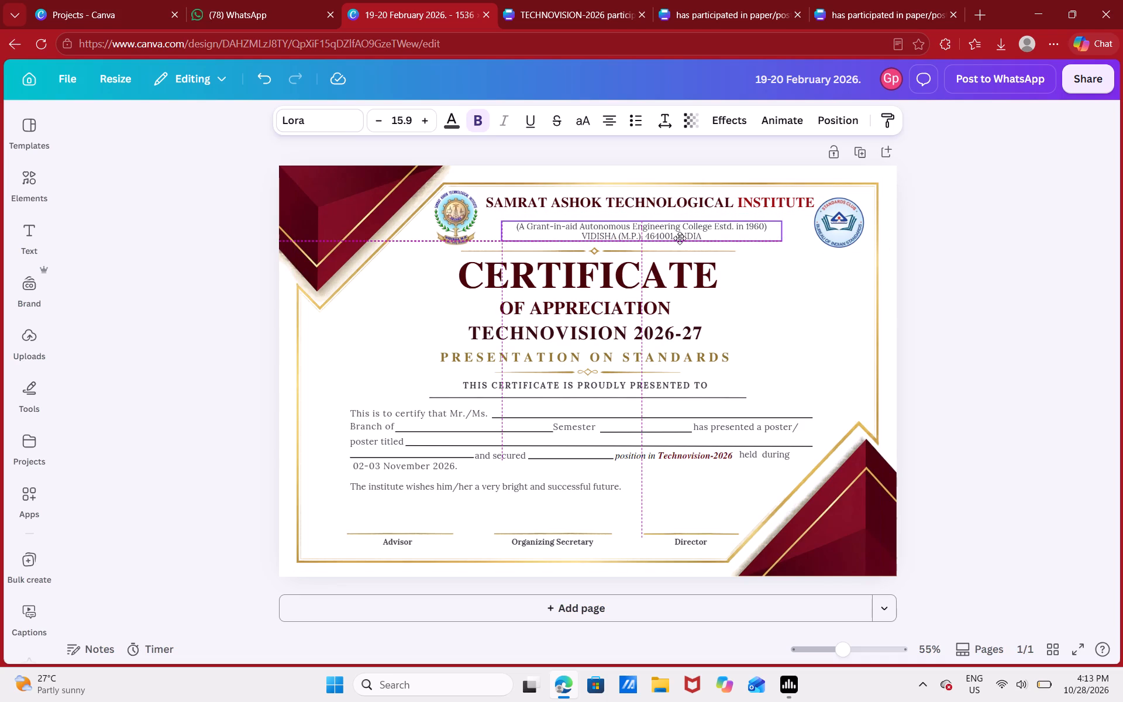
{"action": "left_click", "coordinate": [1036, 230]}
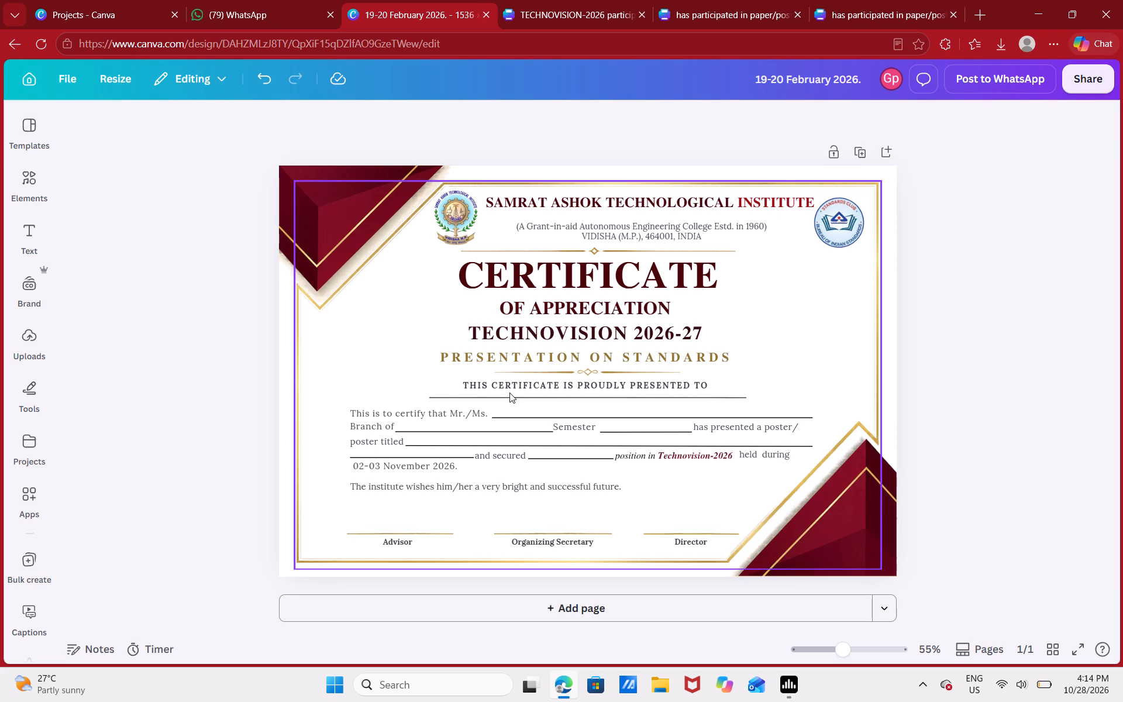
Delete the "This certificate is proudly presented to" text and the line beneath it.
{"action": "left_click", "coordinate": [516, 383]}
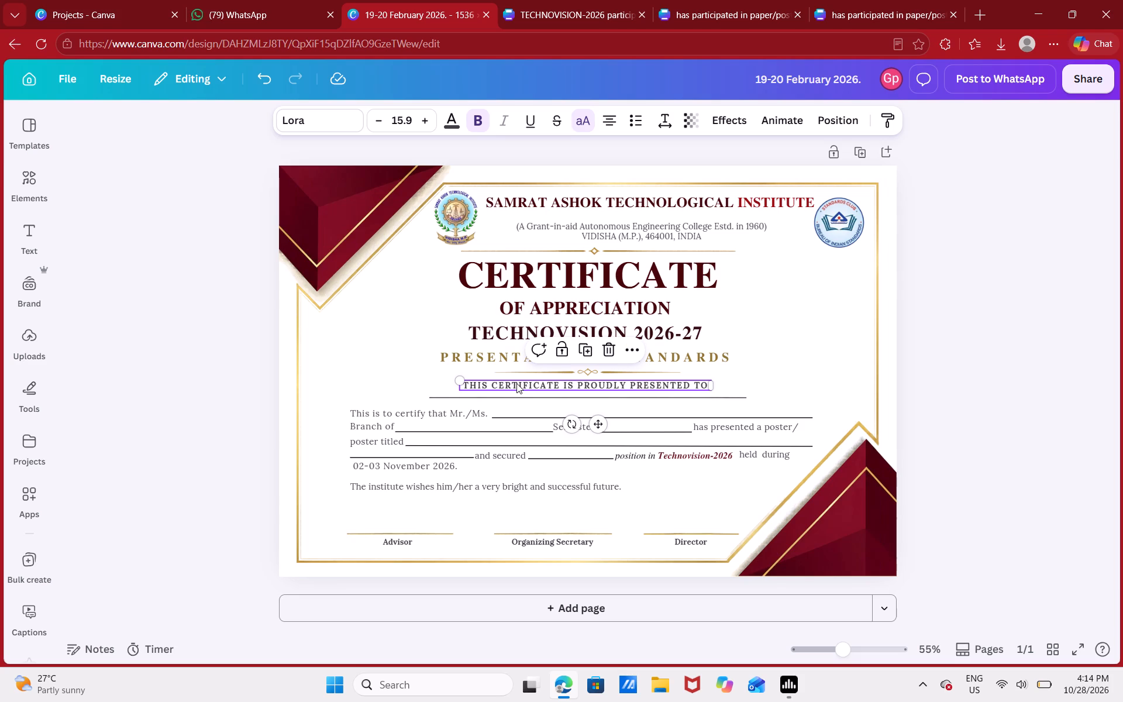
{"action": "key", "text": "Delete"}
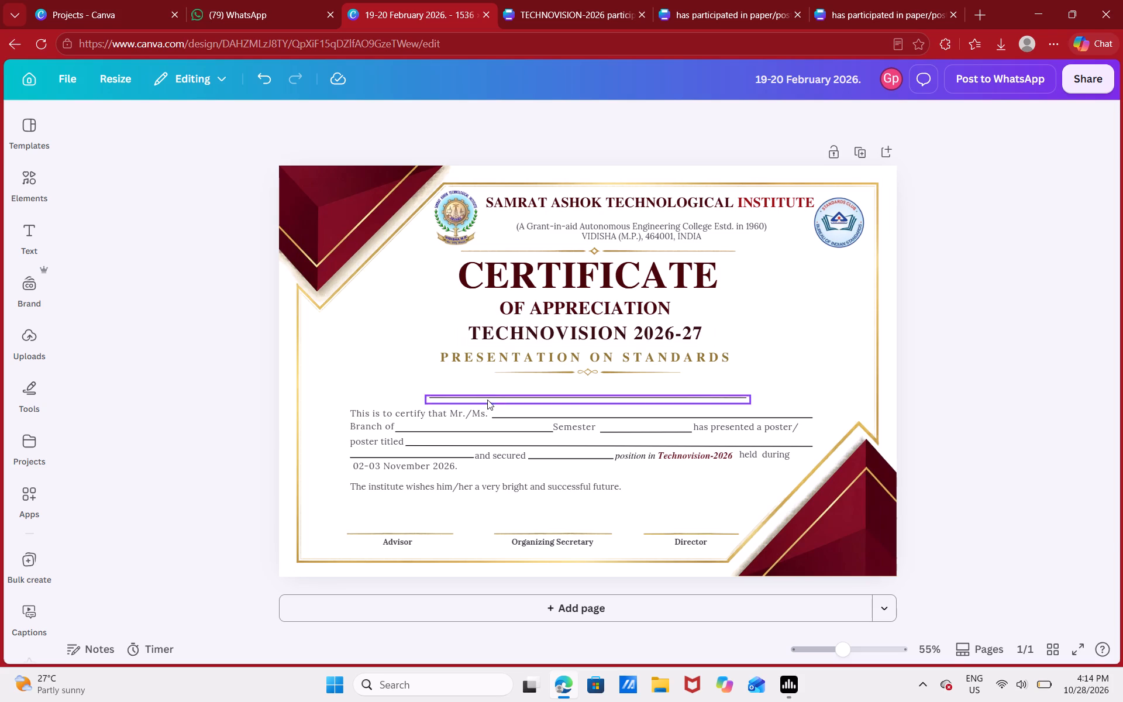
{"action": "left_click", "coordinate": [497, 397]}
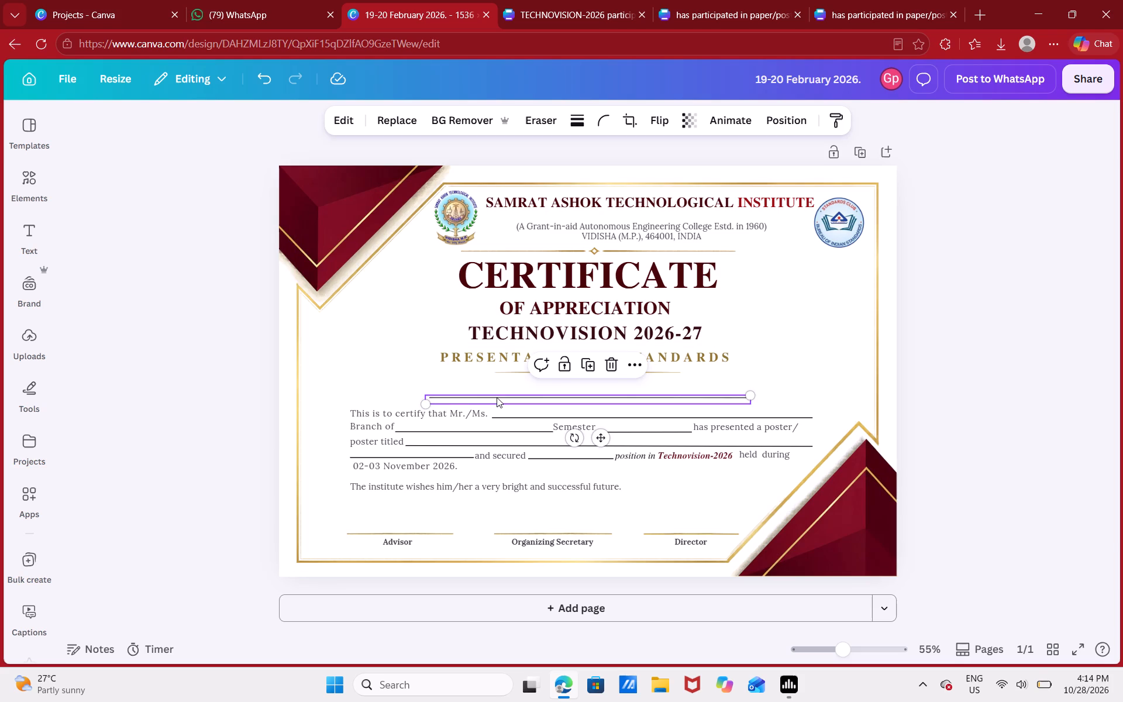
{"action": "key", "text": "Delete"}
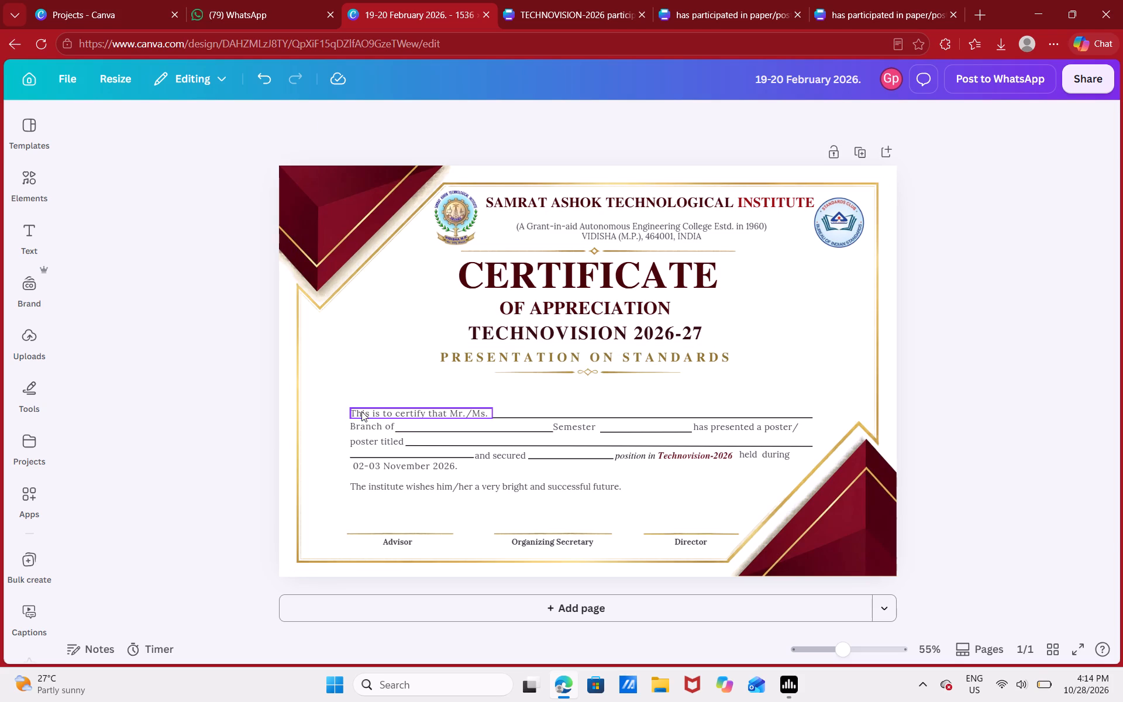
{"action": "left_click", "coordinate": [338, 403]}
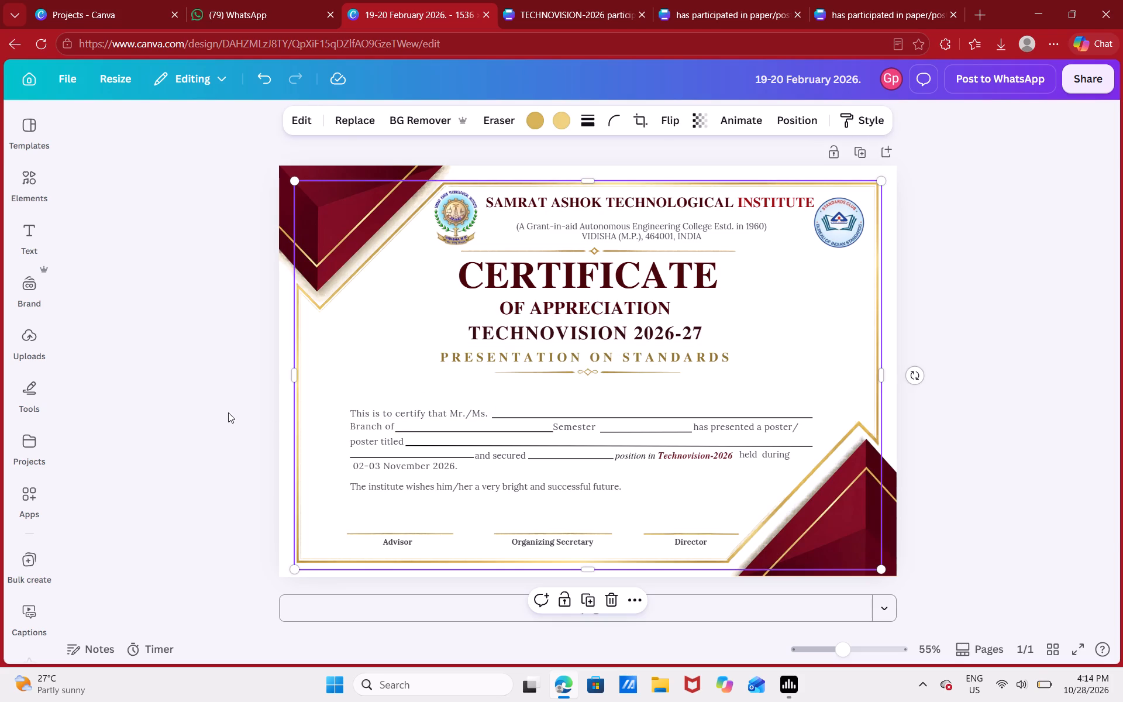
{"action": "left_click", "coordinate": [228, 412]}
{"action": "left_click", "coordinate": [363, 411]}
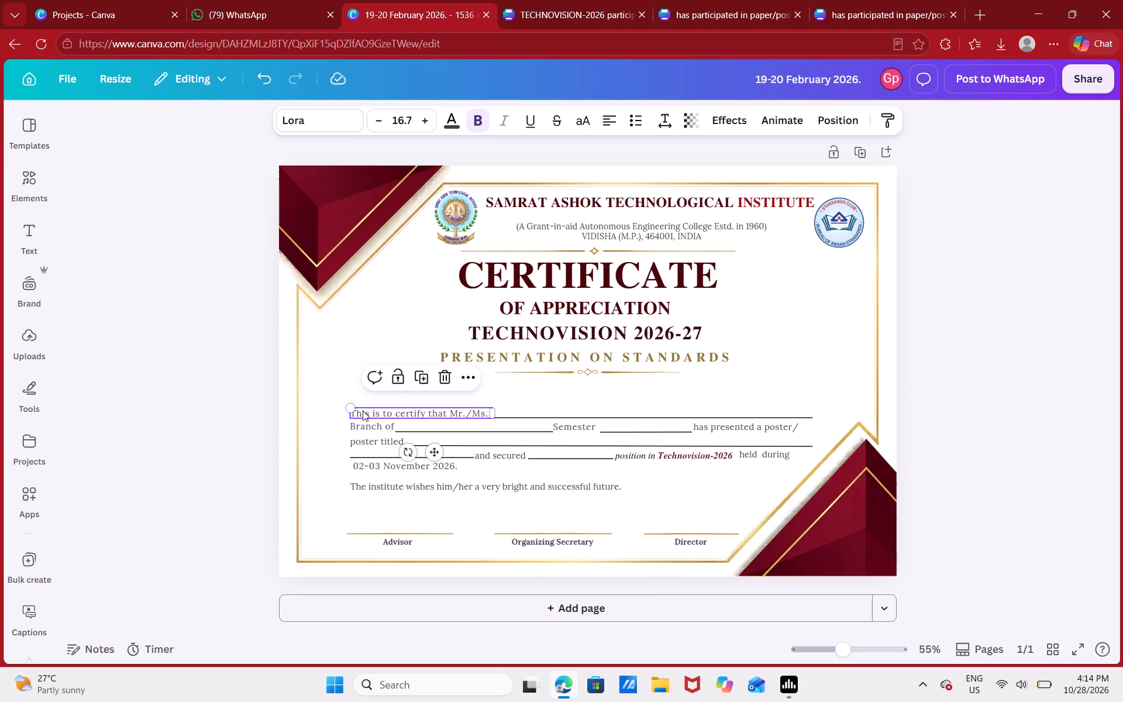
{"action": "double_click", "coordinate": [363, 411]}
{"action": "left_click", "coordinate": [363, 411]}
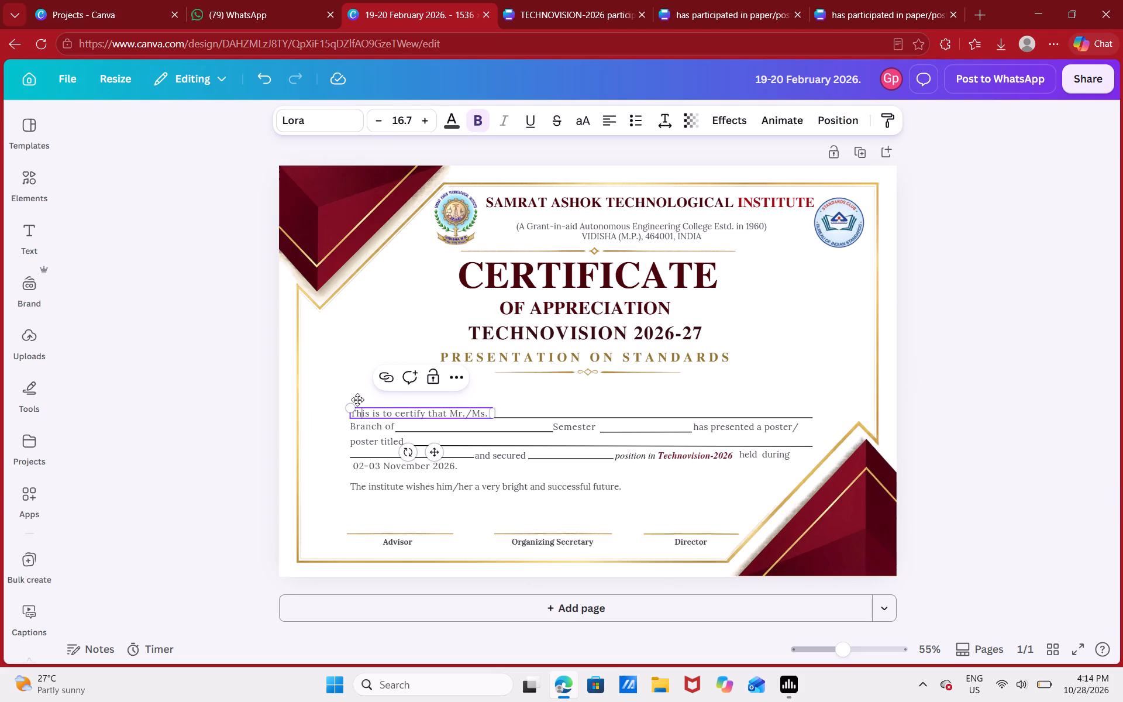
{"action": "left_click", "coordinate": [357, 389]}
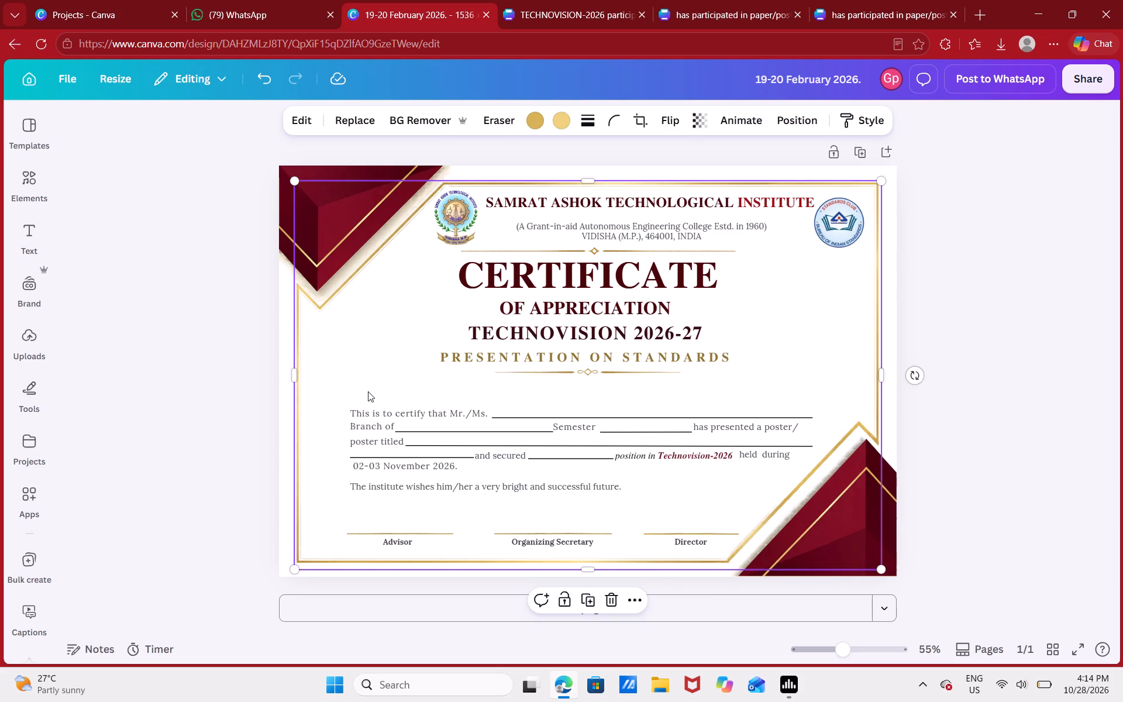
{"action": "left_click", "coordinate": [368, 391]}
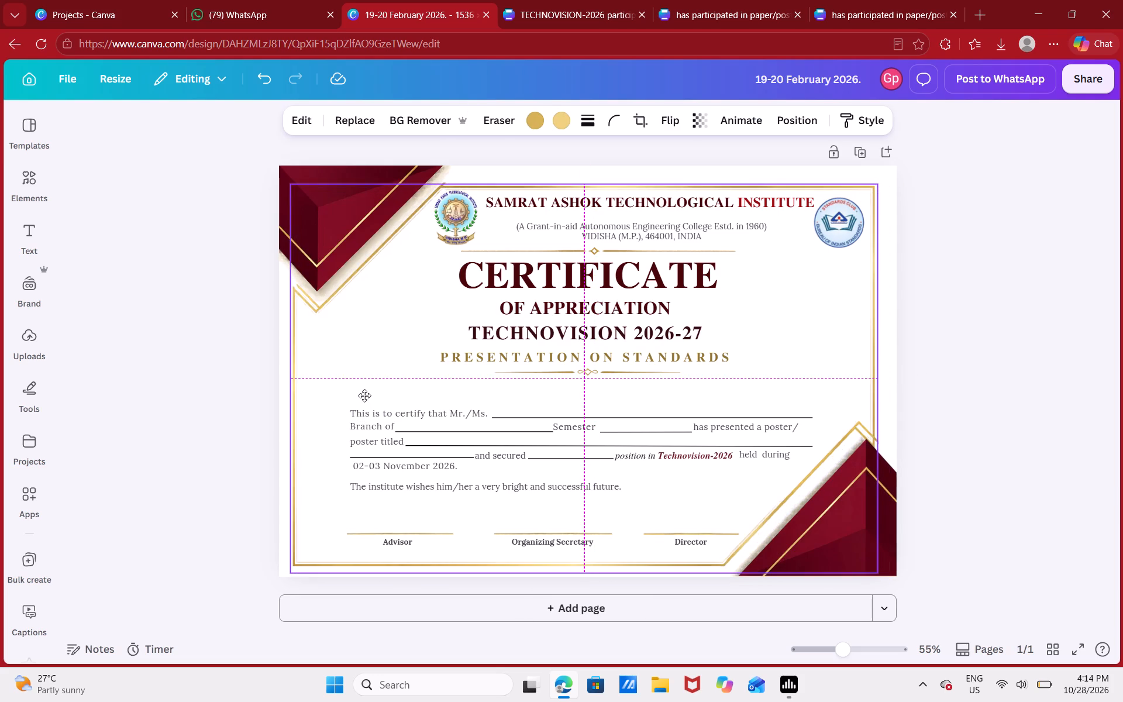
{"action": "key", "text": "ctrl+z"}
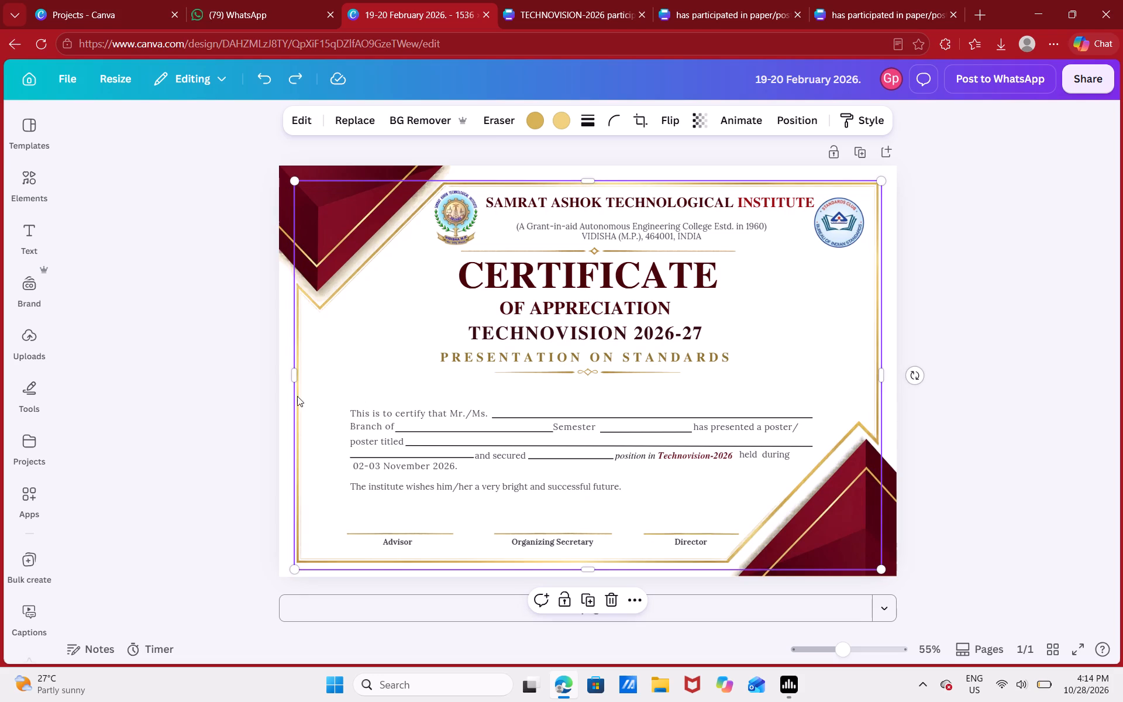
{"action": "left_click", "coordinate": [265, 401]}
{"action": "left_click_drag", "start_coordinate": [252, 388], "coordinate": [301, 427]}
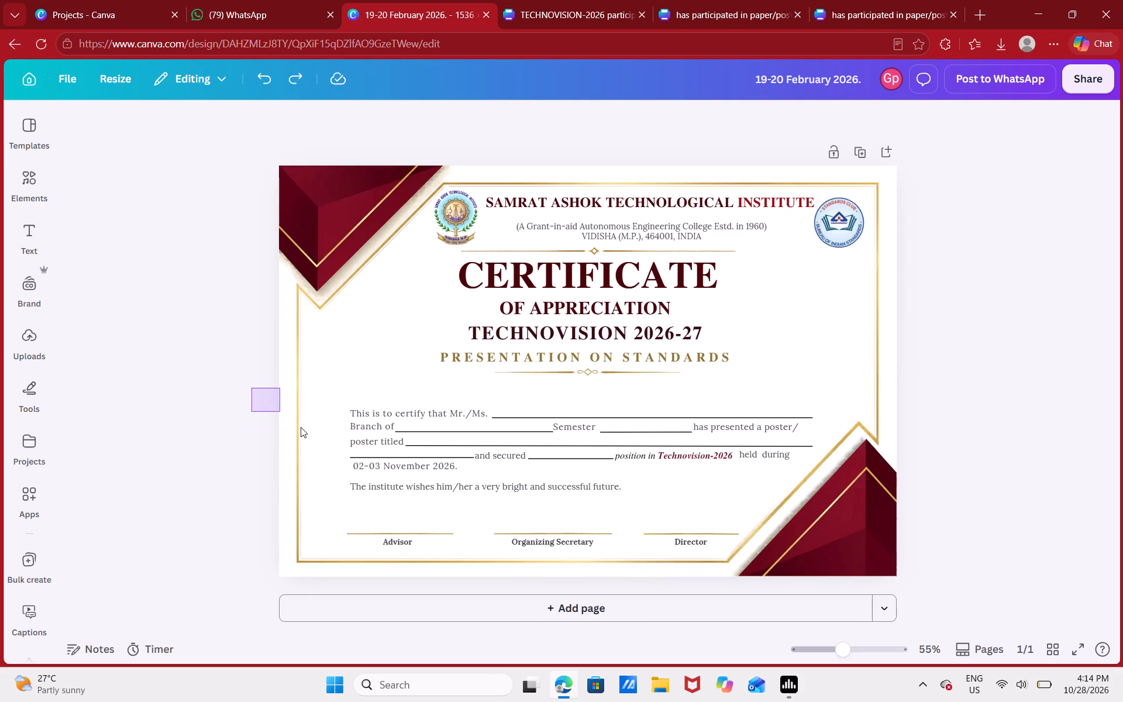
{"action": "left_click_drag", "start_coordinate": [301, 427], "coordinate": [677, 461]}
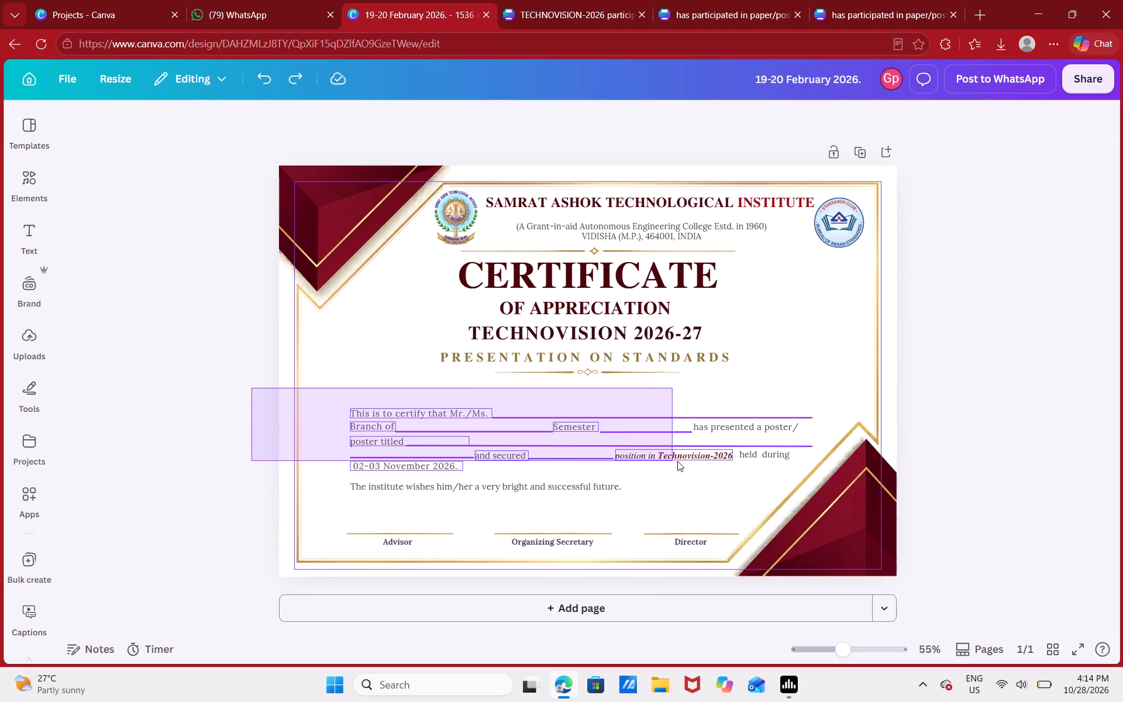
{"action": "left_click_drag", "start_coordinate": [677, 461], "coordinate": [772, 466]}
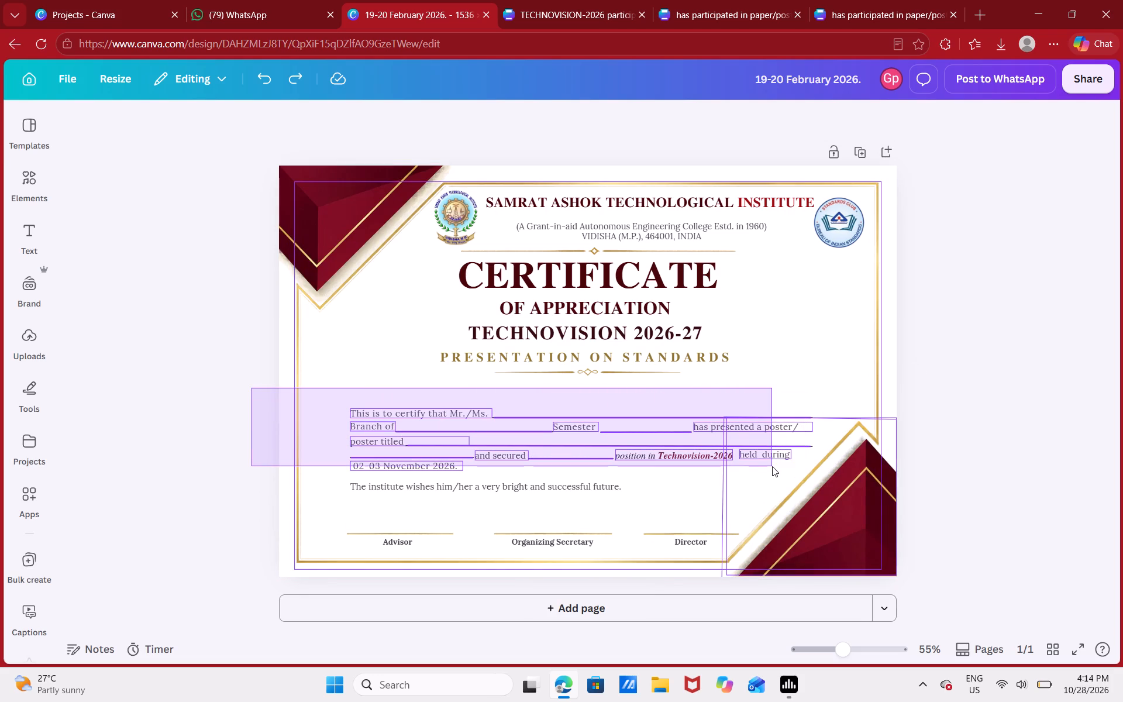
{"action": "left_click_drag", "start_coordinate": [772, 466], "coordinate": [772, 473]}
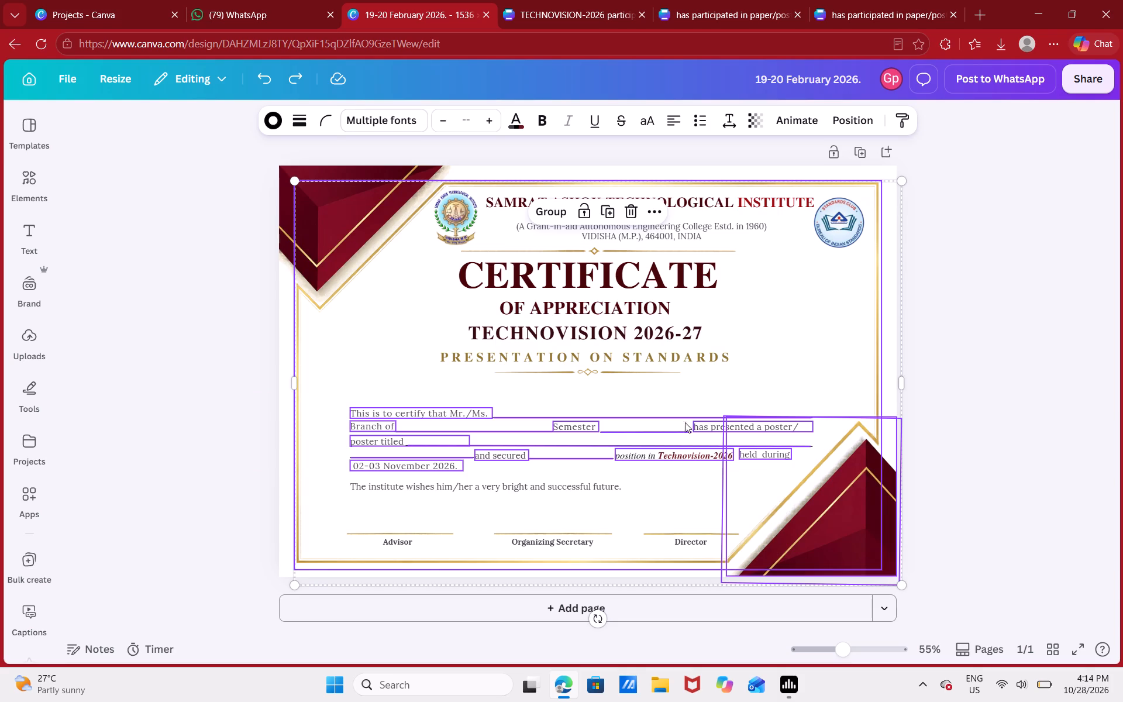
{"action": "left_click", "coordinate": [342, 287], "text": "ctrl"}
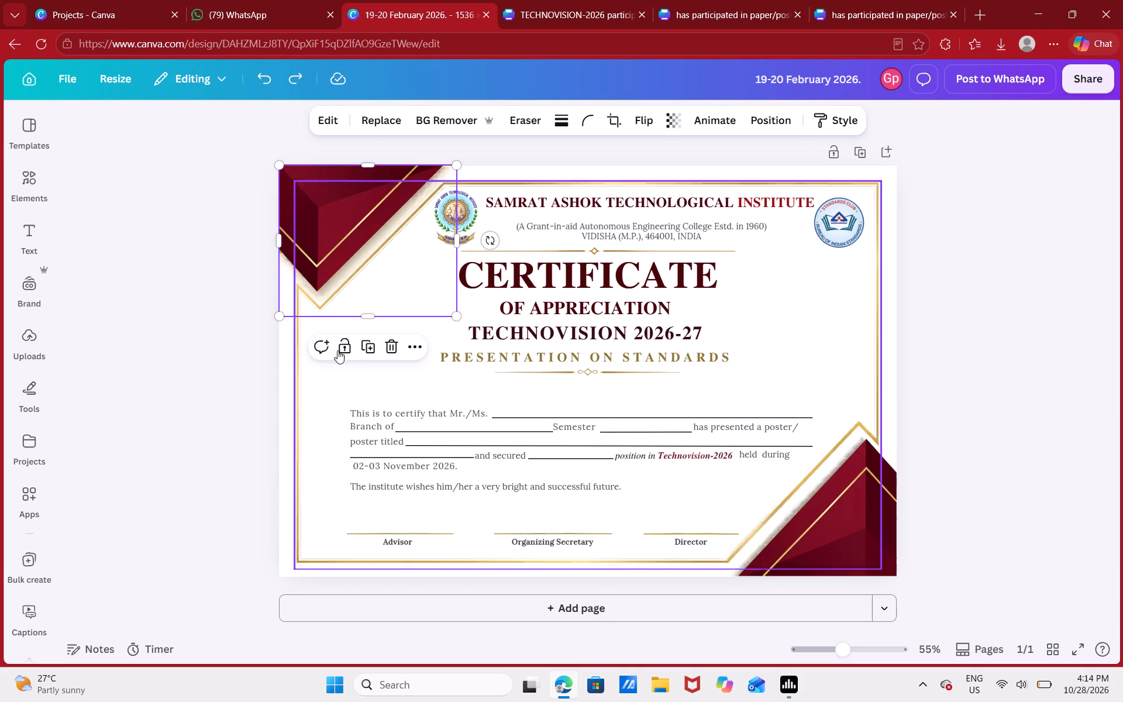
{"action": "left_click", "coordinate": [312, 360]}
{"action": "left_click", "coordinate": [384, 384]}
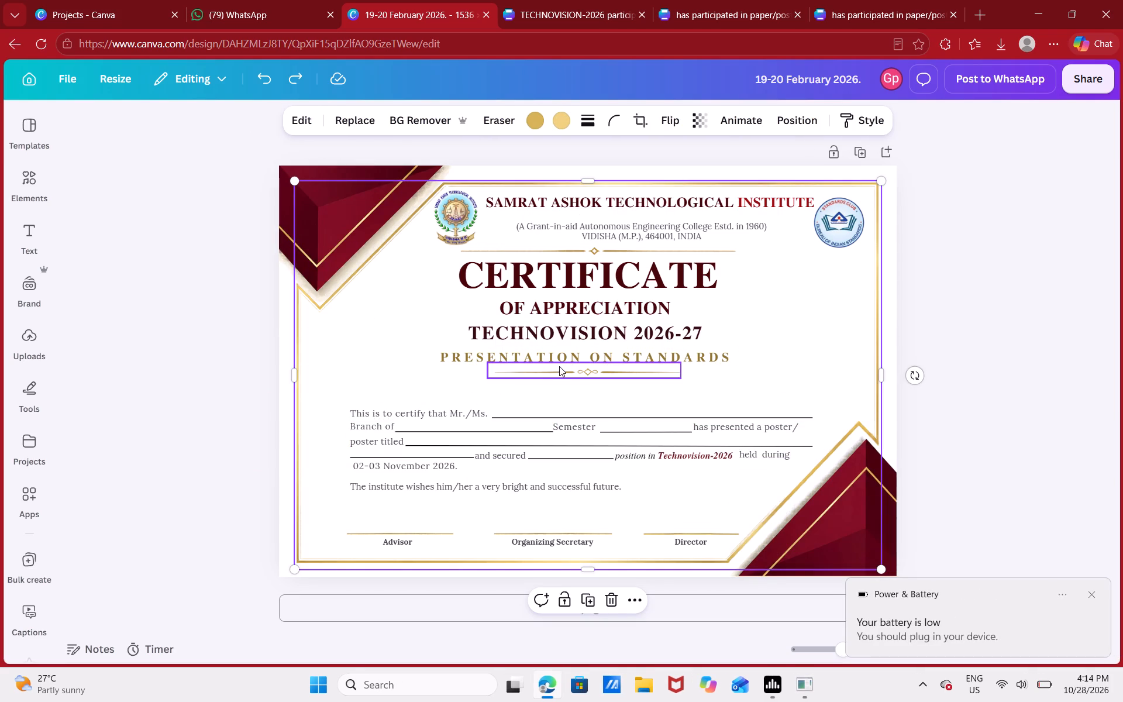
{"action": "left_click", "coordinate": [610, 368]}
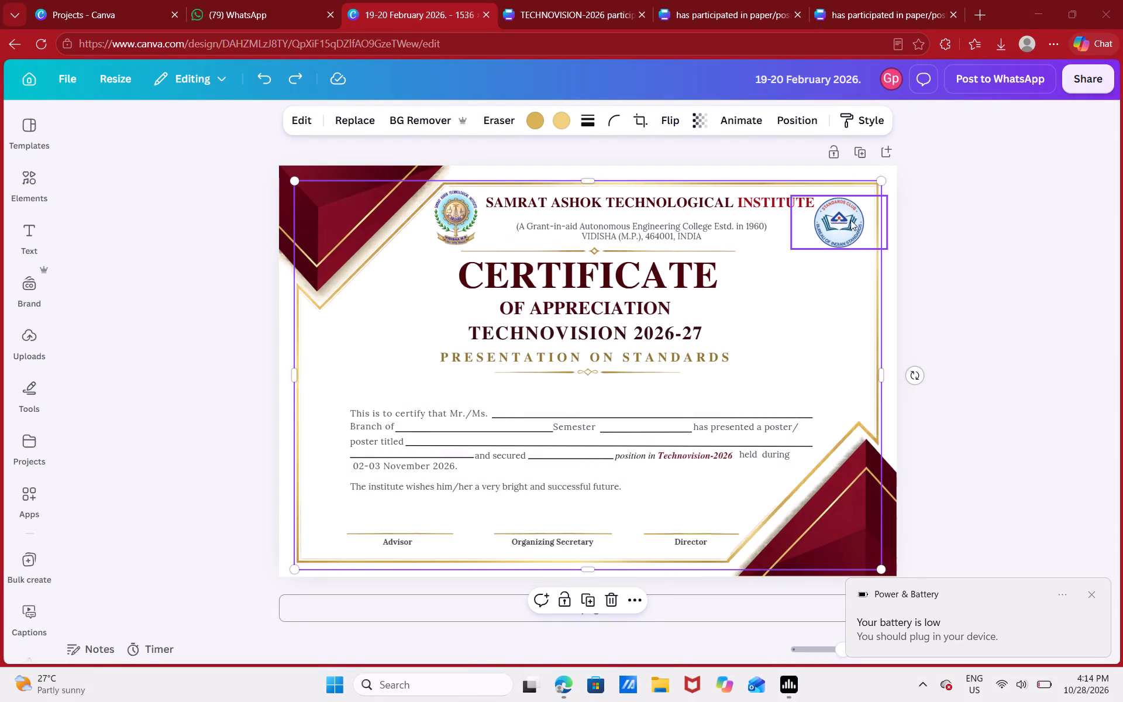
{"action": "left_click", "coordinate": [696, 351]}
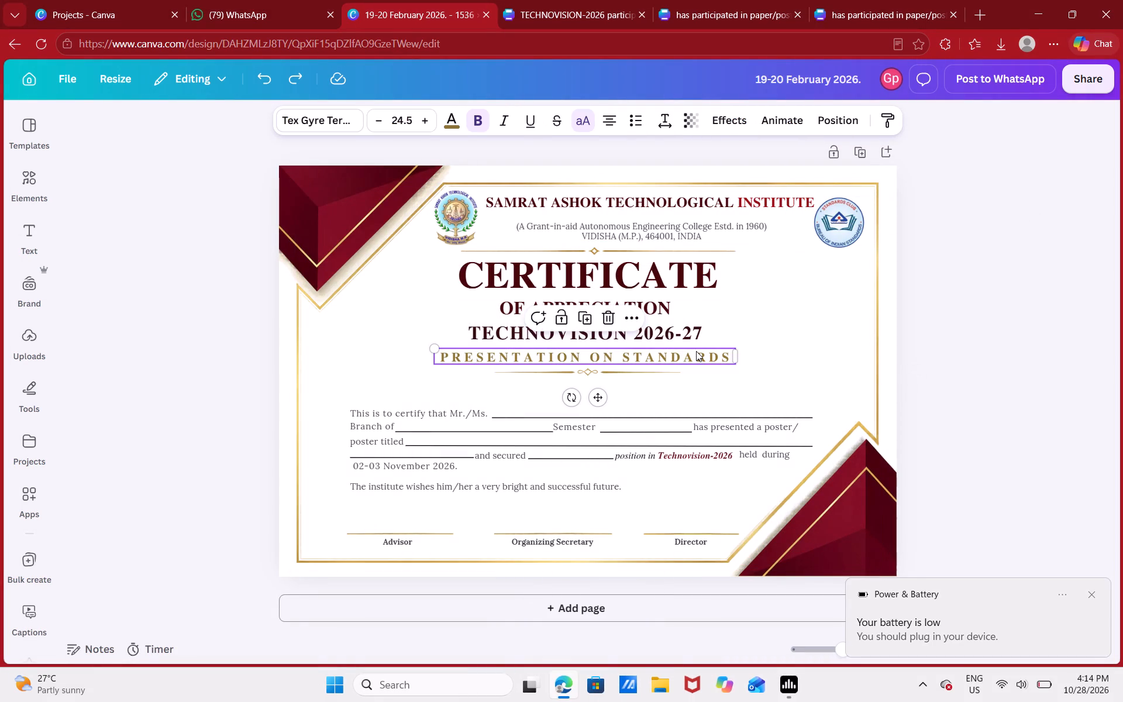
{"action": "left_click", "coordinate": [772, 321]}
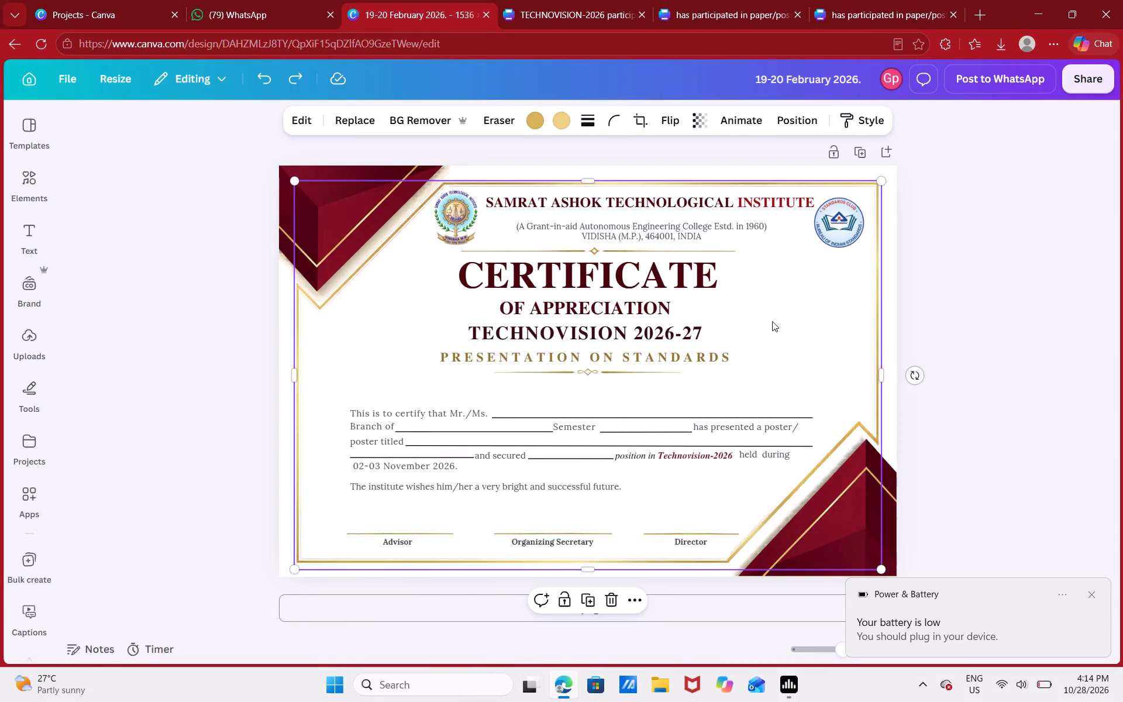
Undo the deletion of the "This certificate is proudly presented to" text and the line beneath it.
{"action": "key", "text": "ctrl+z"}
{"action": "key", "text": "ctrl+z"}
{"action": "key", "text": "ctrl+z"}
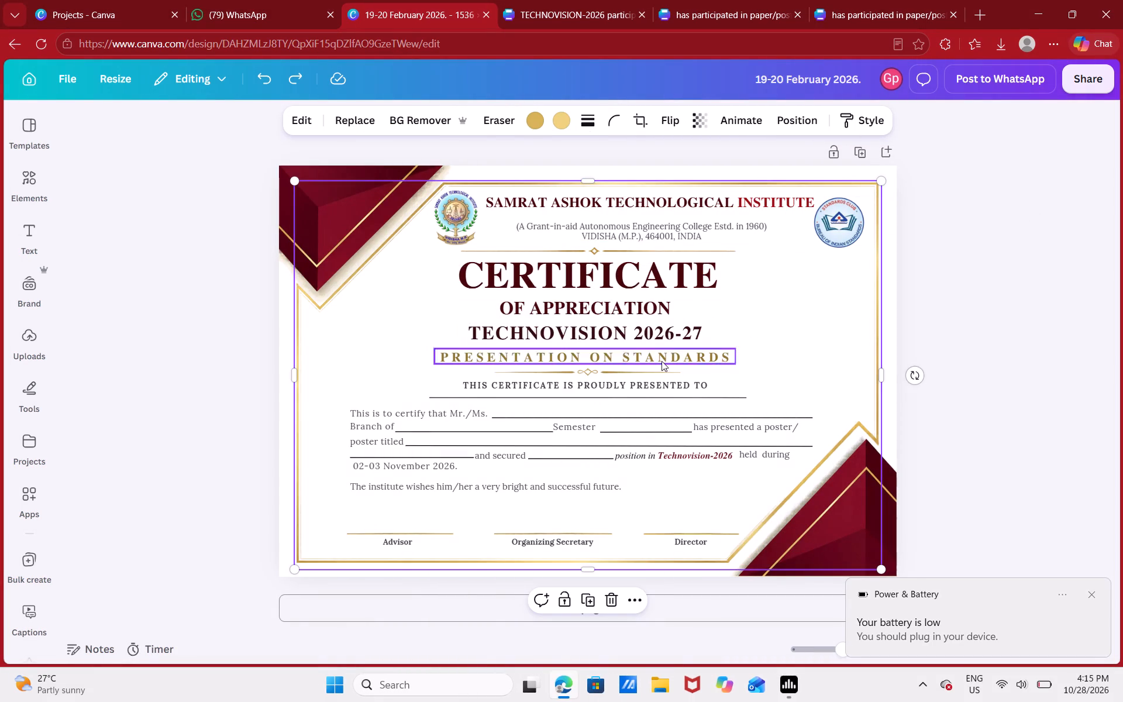
Replace the "This certificate is proudly presented to" text with "Certificate of achievements".
{"action": "double_click", "coordinate": [665, 381]}
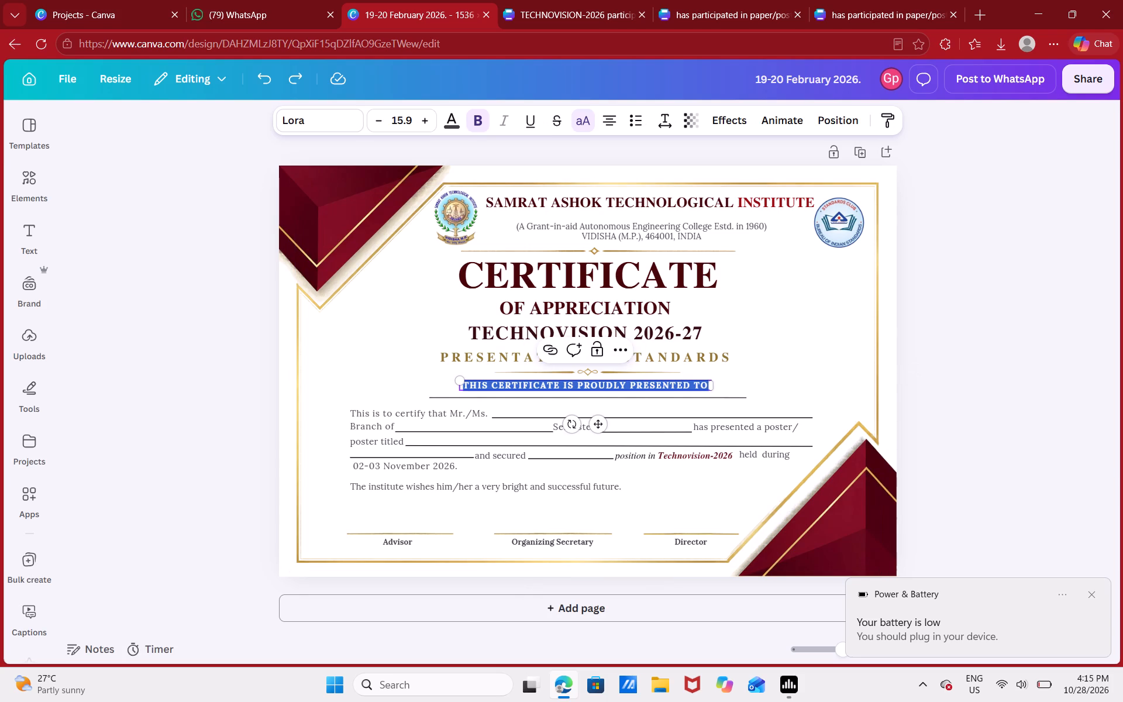
{"action": "type", "text": "Certifi"}
{"action": "type", "text": "cate o"}
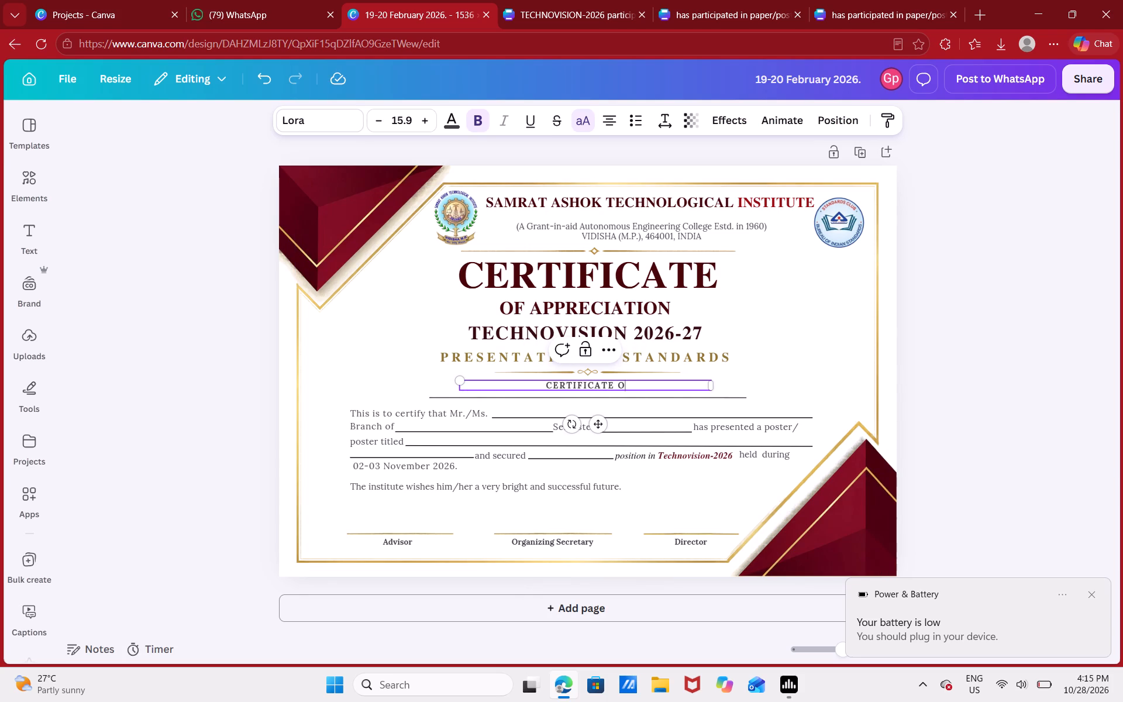
{"action": "type", "text": "f achievements"}
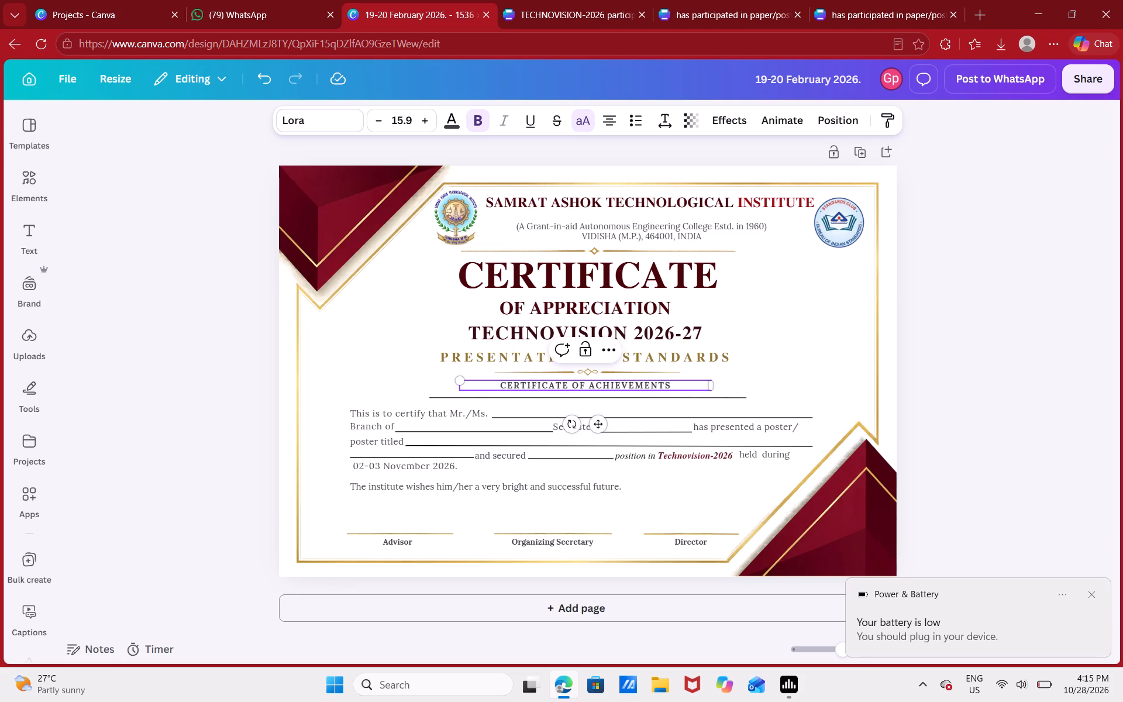
{"action": "left_click", "coordinate": [1045, 300]}
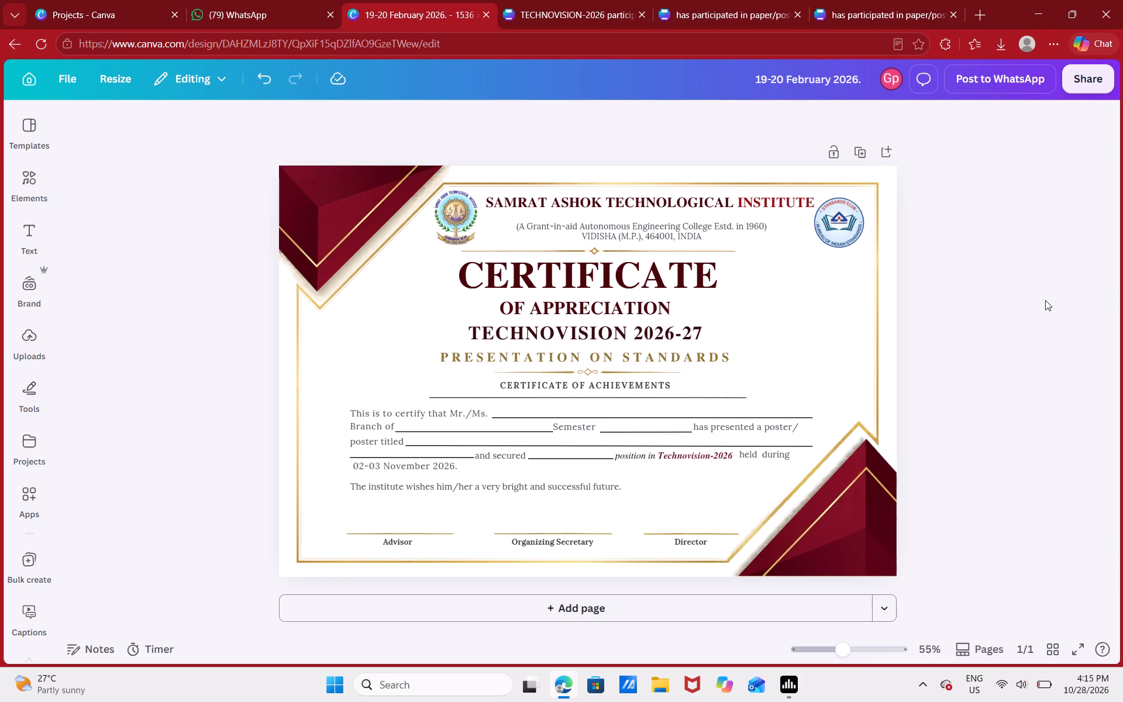
Shorten the line beneath "Certificate of achievements" to a width of about 560.
{"action": "left_click", "coordinate": [703, 398]}
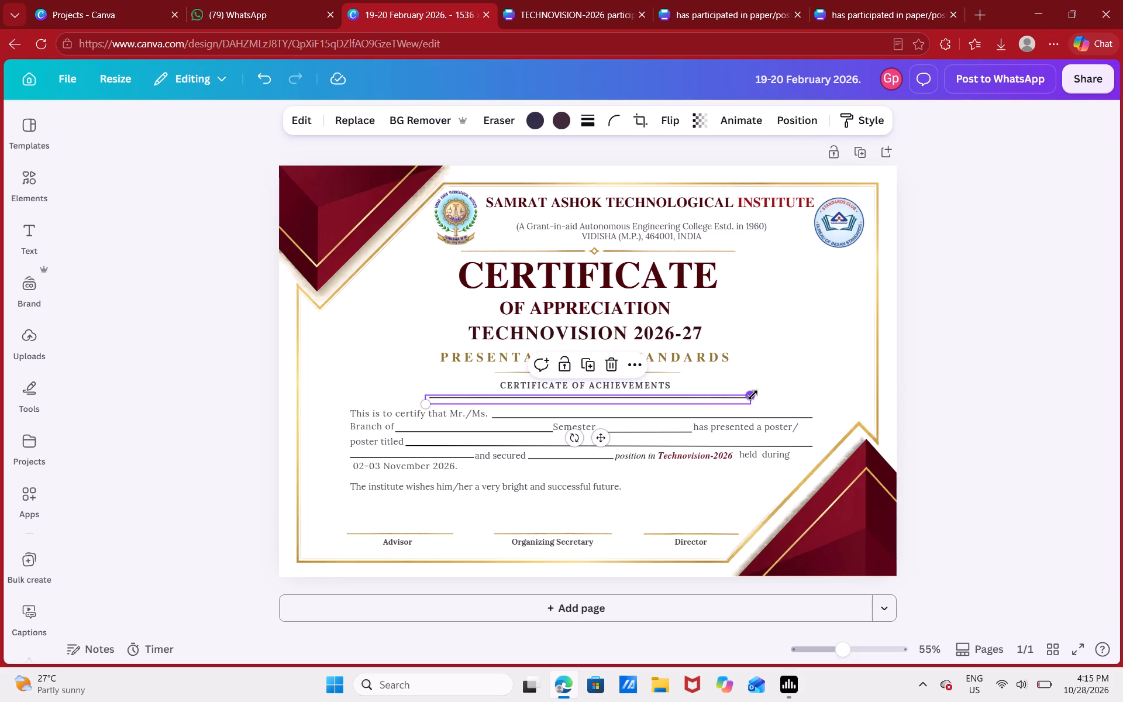
{"action": "left_click_drag", "start_coordinate": [753, 395], "coordinate": [552, 407]}
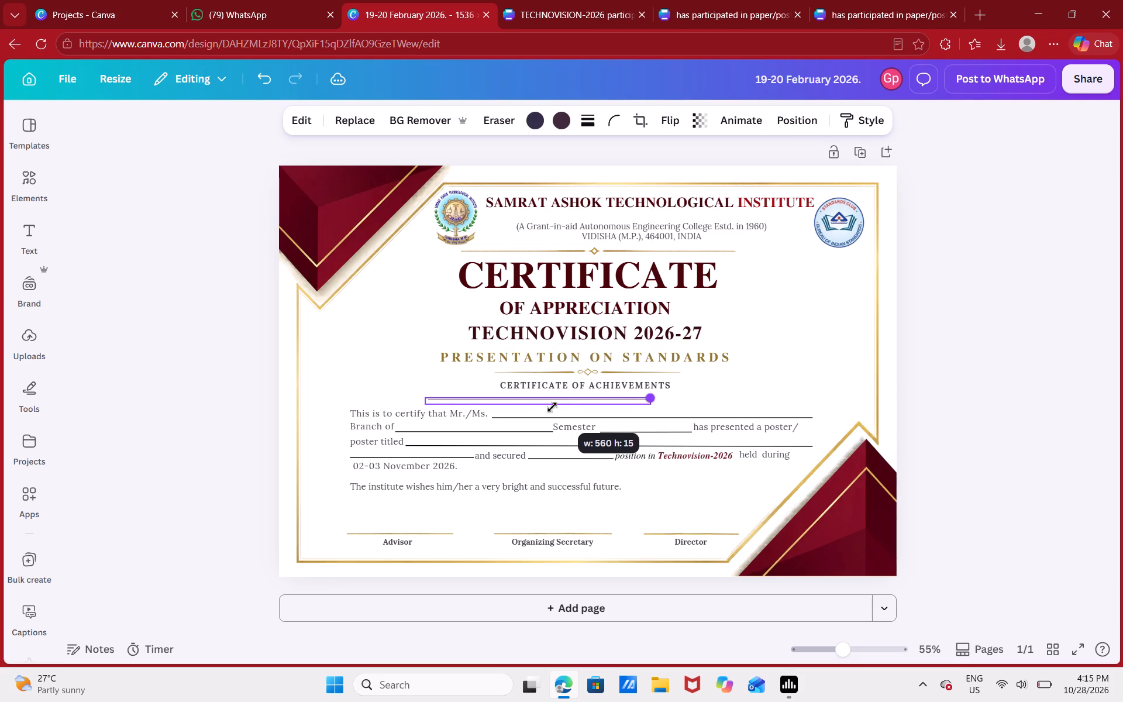
{"action": "left_click_drag", "start_coordinate": [552, 407], "coordinate": [531, 399]}
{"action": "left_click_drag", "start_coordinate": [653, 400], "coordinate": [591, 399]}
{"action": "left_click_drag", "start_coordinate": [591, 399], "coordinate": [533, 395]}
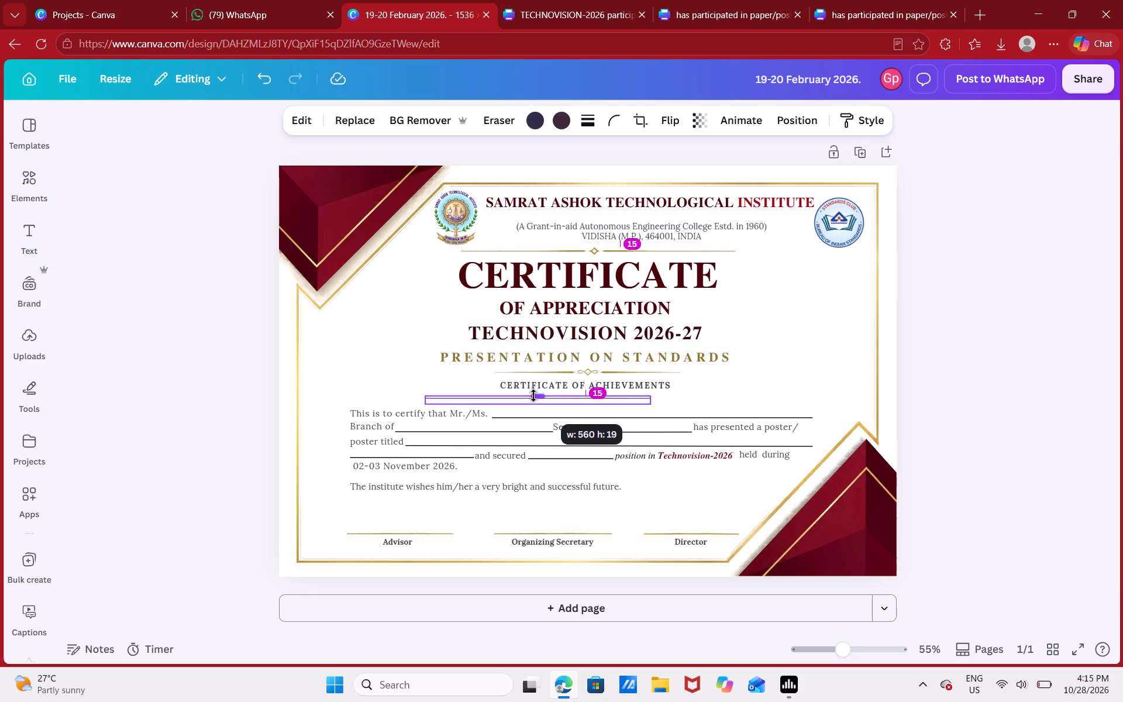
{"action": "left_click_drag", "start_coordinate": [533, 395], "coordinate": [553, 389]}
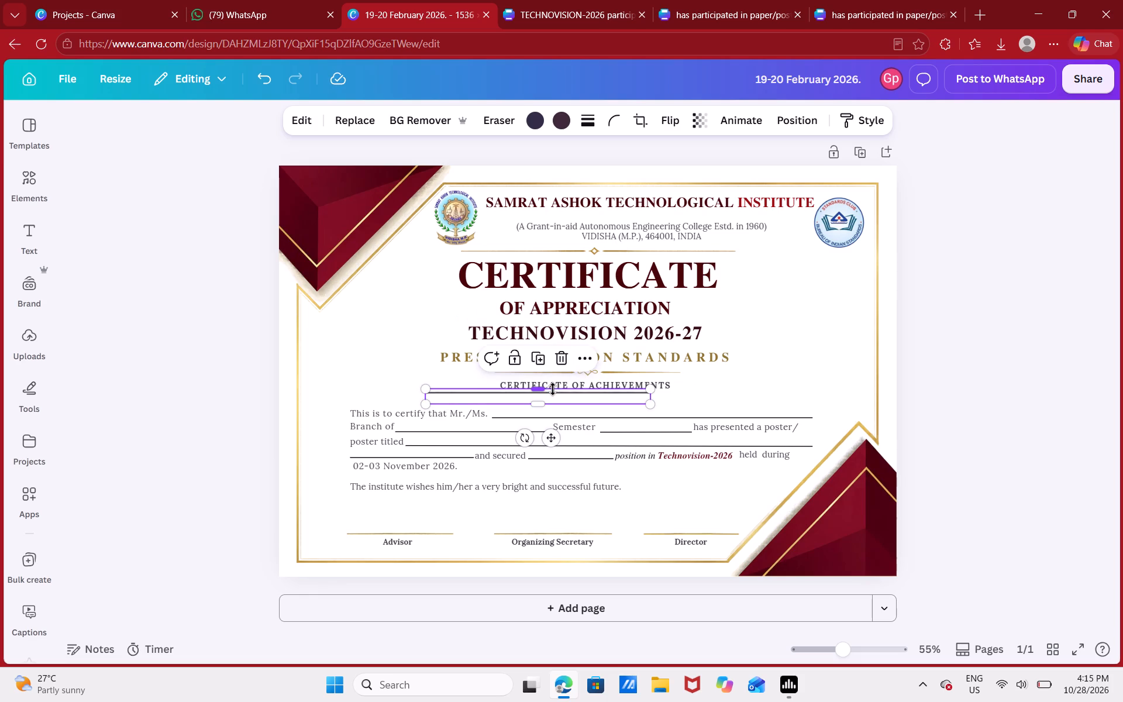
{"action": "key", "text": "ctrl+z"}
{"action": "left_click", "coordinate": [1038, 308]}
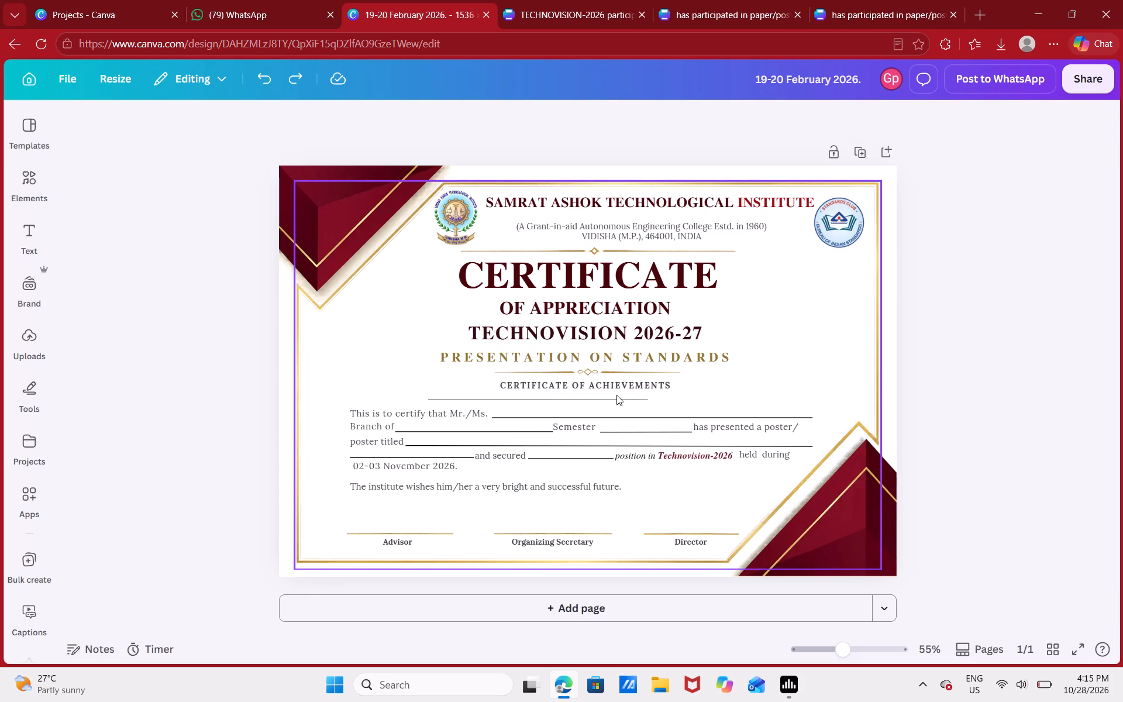
Move the shortened line so it sits centred beneath the "Certificate of achievements" text.
{"action": "left_click_drag", "start_coordinate": [615, 400], "coordinate": [662, 398]}
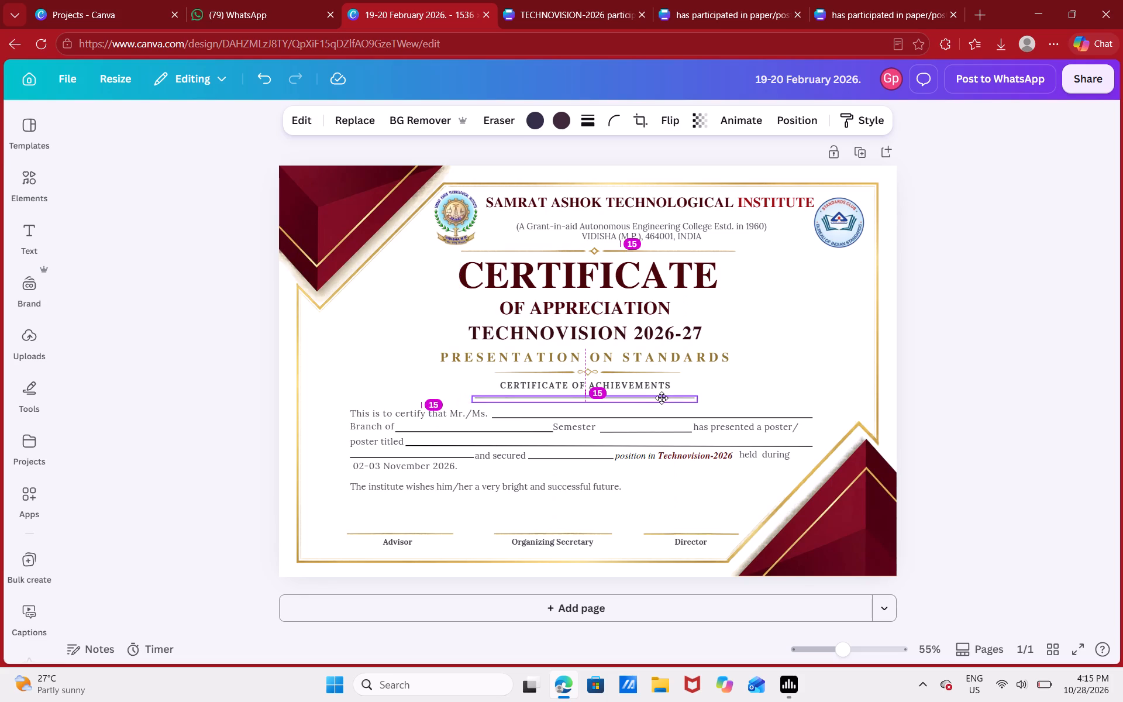
{"action": "left_click_drag", "start_coordinate": [662, 398], "coordinate": [662, 398]}
{"action": "left_click", "coordinate": [969, 338]}
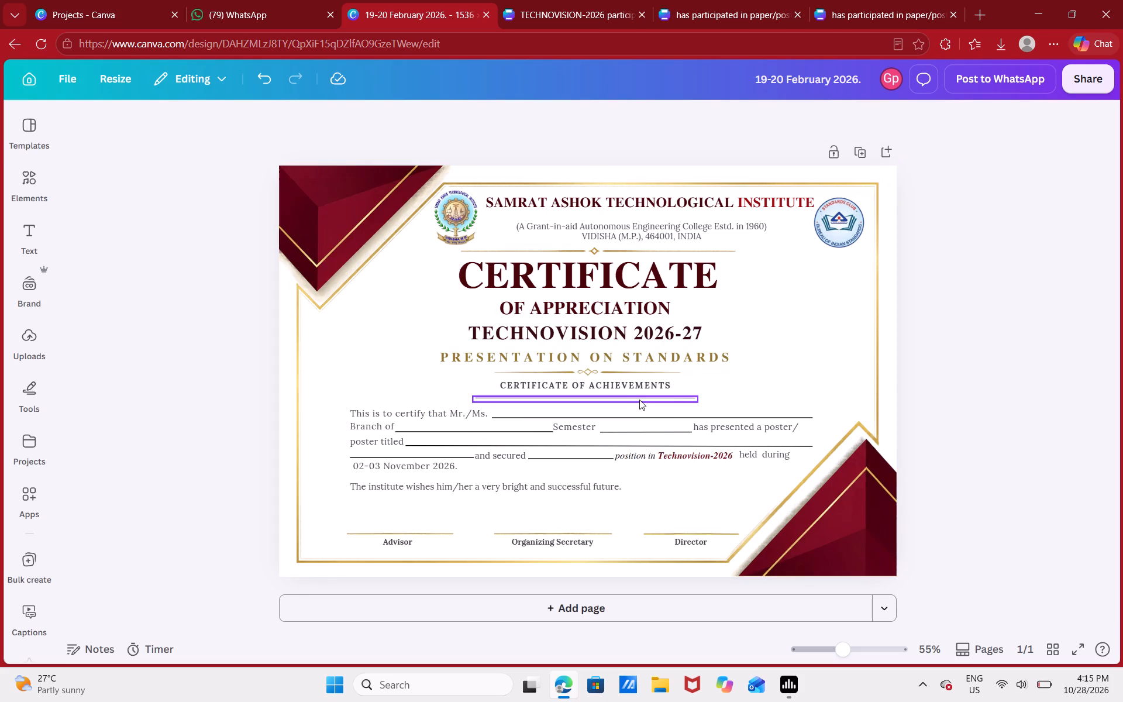
Change the text "Certificate of achievements" to "Certificate of achievement".
{"action": "double_click", "coordinate": [671, 388]}
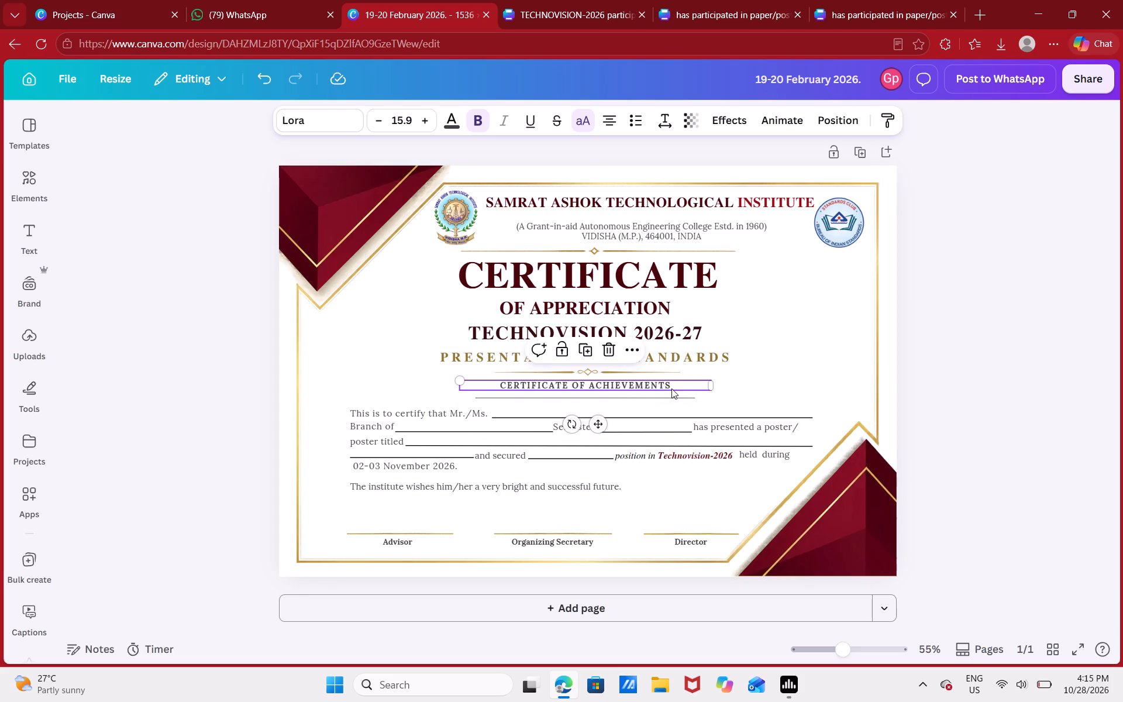
{"action": "key", "text": "BackSpace"}
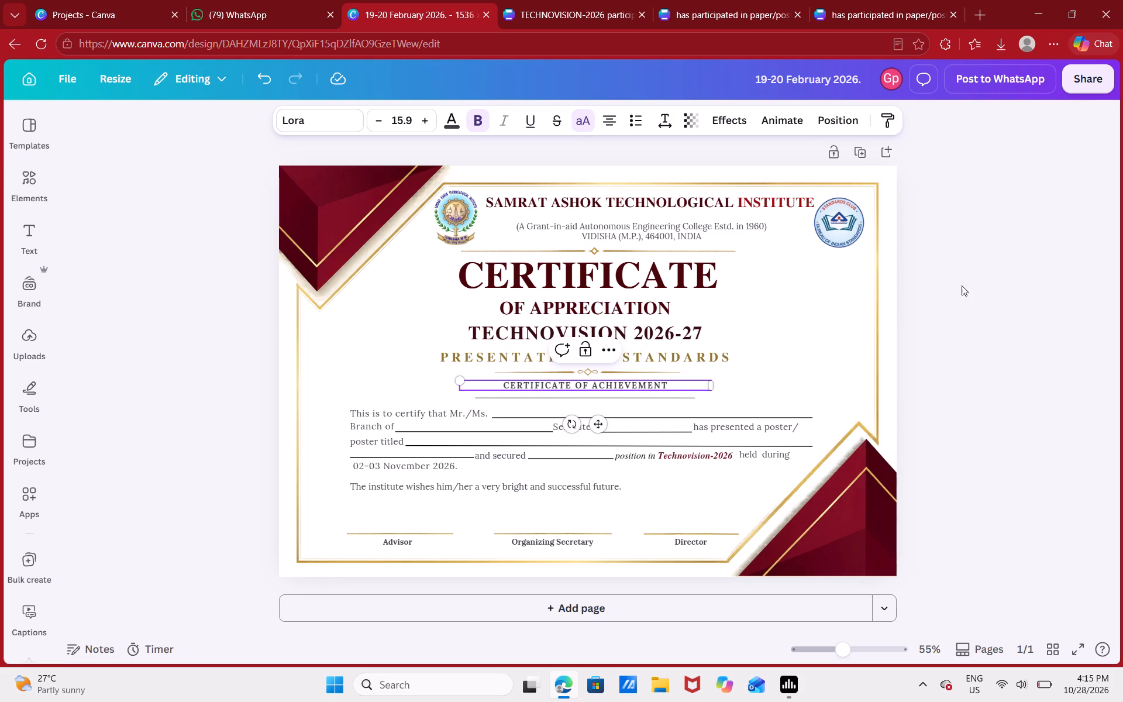
{"action": "left_click", "coordinate": [966, 291]}
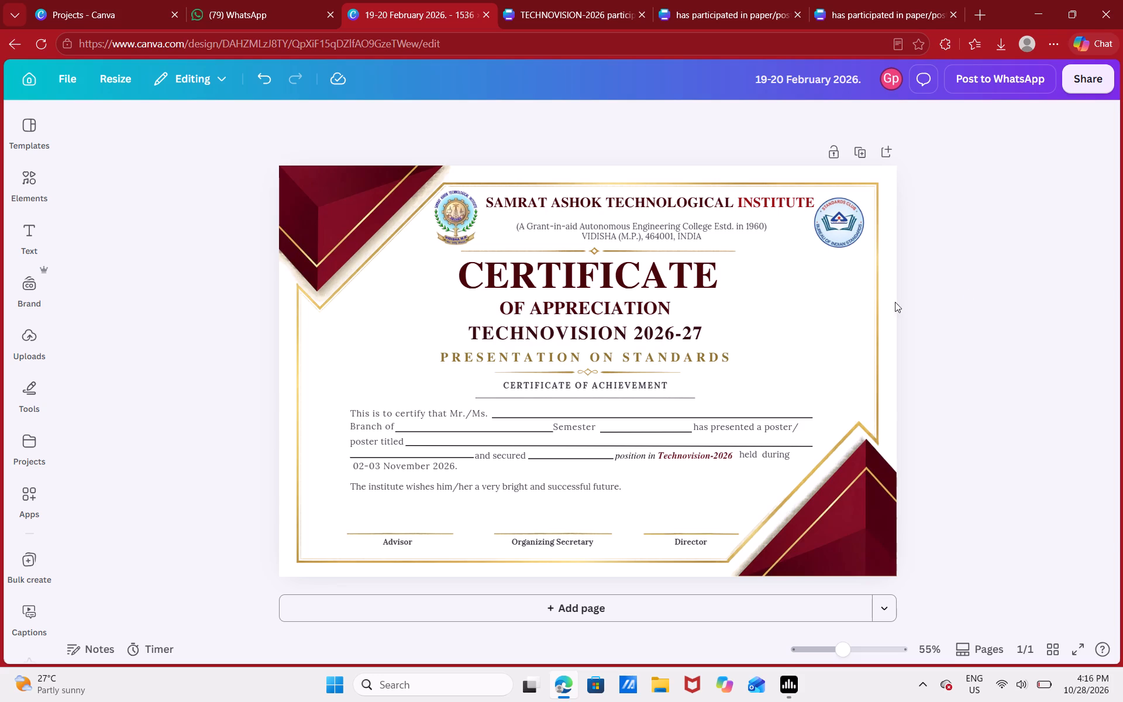
Increase the font size of the "Certificate of achievement" text to 17.9.
{"action": "left_click", "coordinate": [631, 378]}
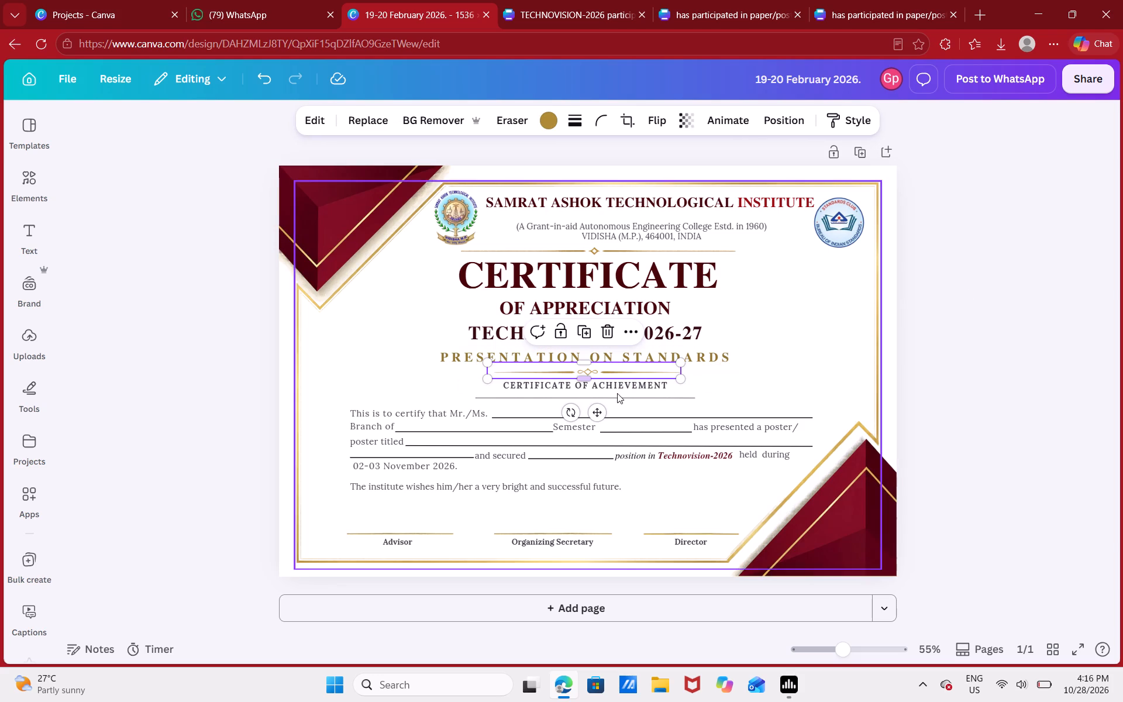
{"action": "left_click", "coordinate": [618, 387]}
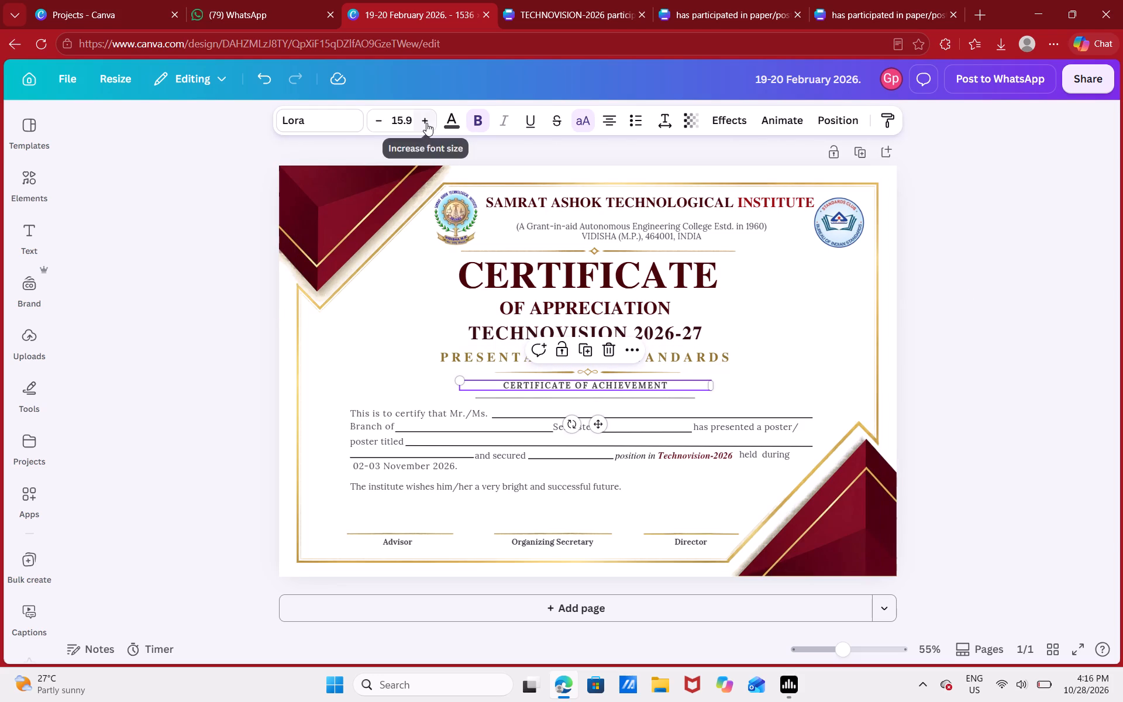
{"action": "left_click", "coordinate": [426, 123]}
{"action": "left_click", "coordinate": [426, 123]}
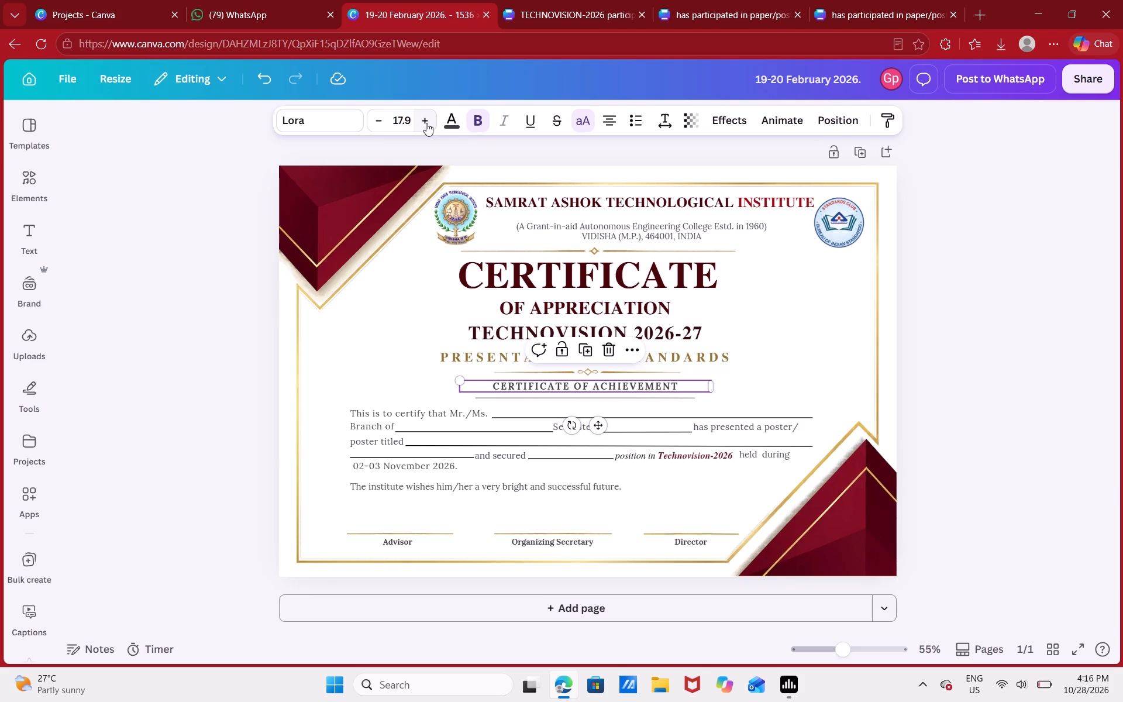
{"action": "left_click", "coordinate": [161, 267]}
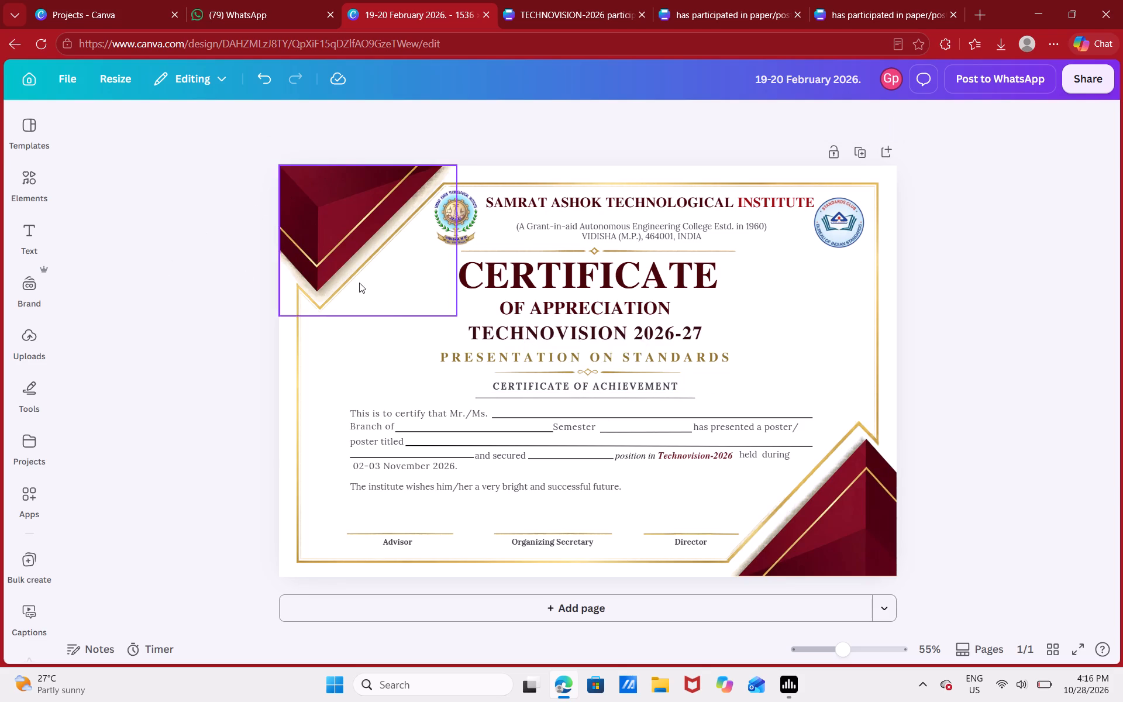
Increase the font size of the "TECHNOVISION 2026-27" heading to 60.1.
{"action": "left_click", "coordinate": [511, 325]}
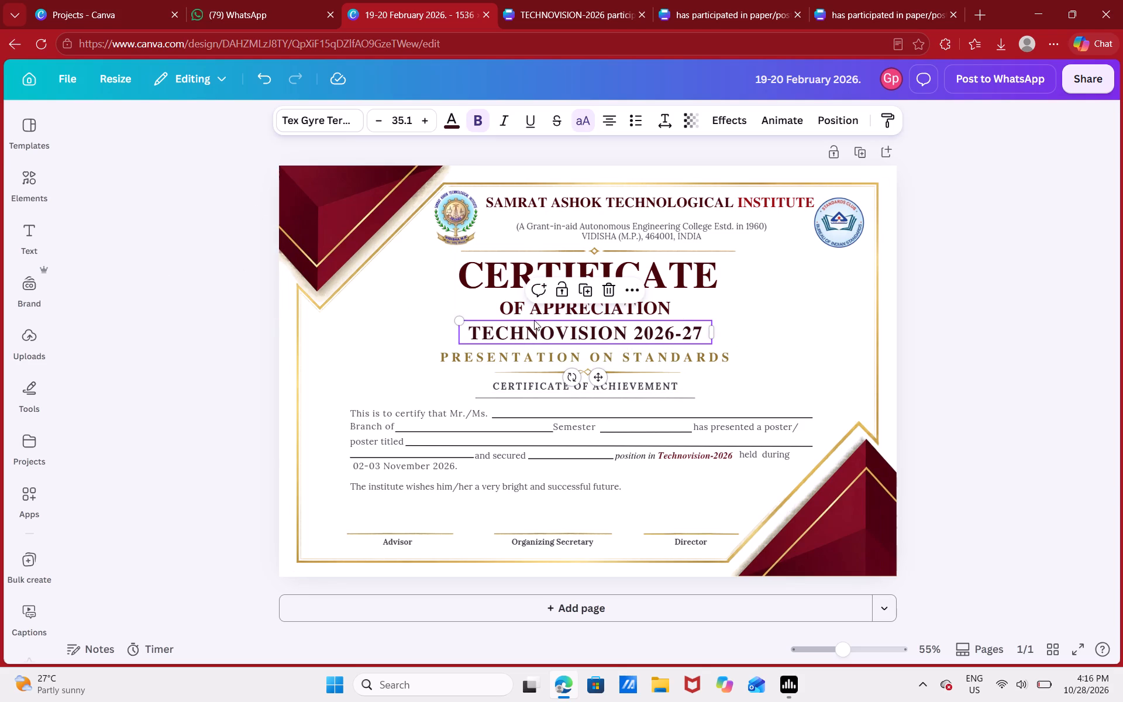
{"action": "left_click", "coordinate": [798, 297]}
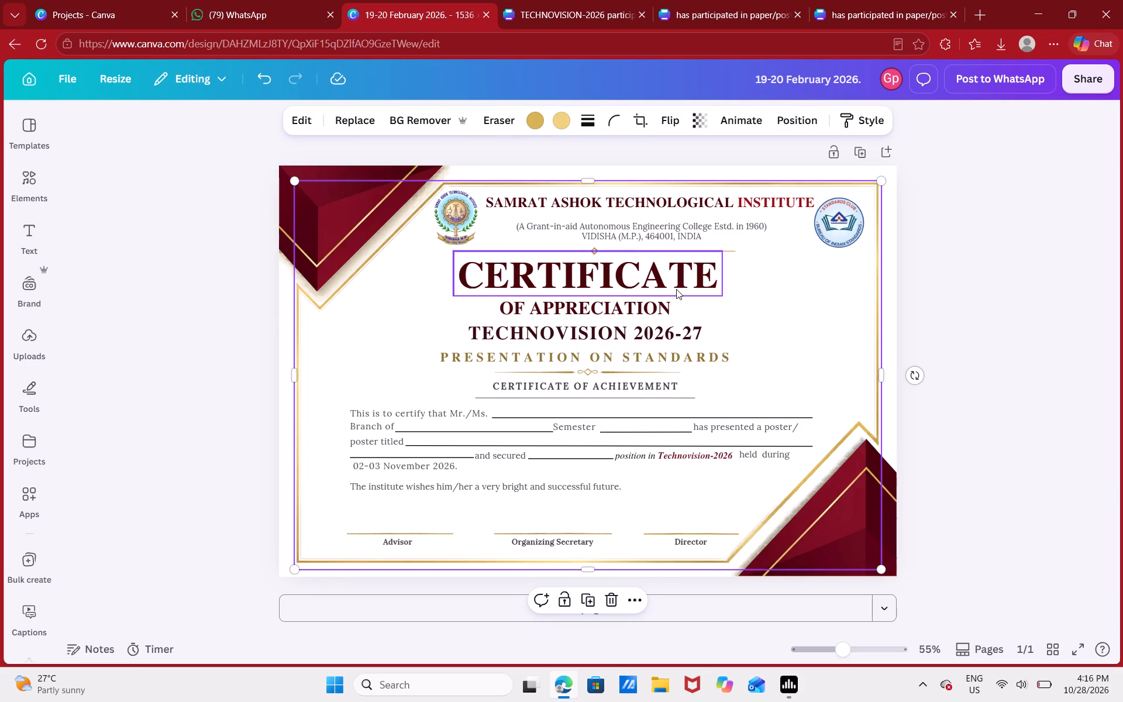
{"action": "left_click", "coordinate": [613, 329]}
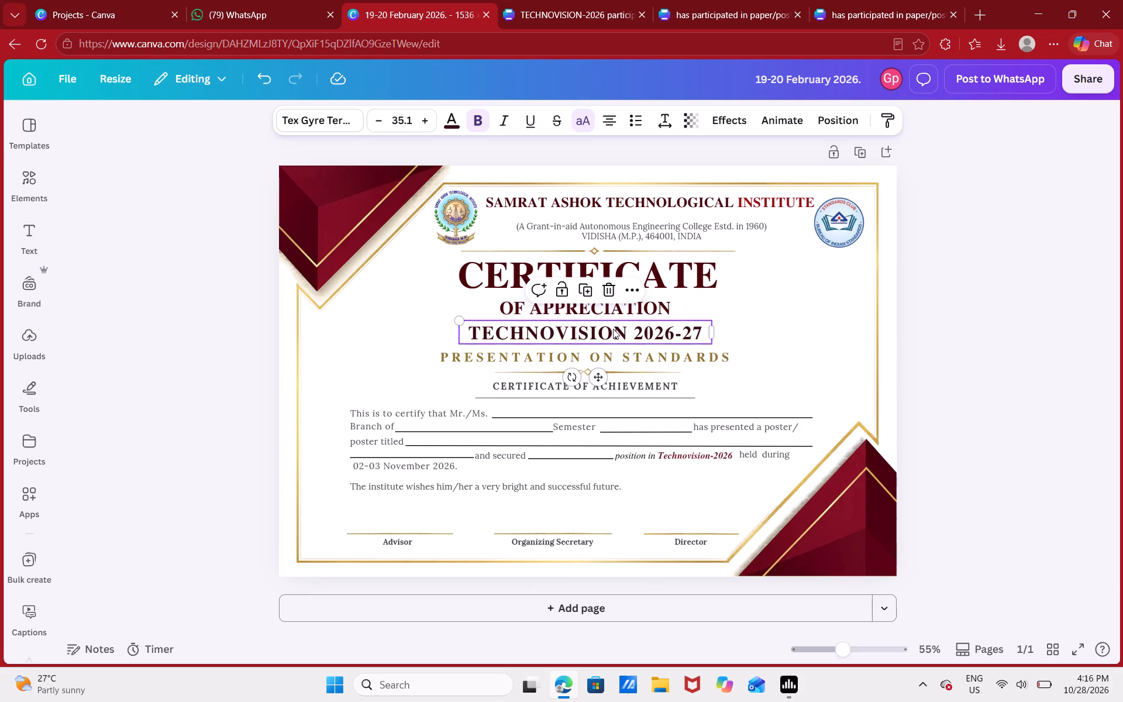
{"action": "triple_click", "coordinate": [425, 122]}
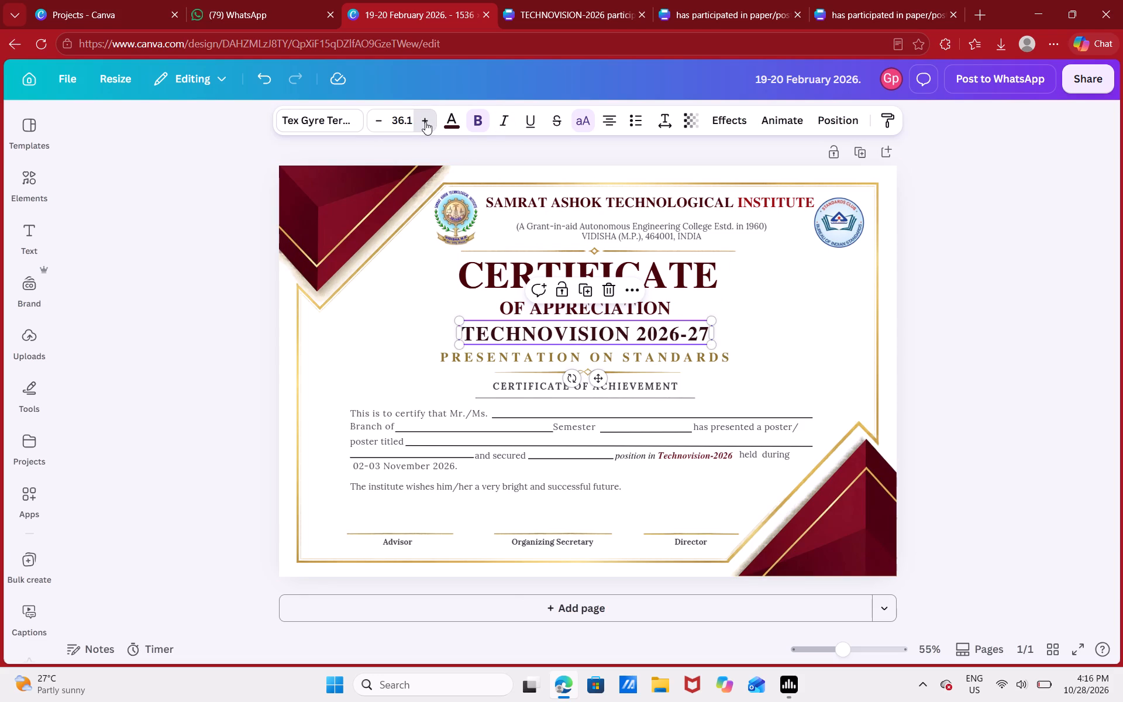
{"action": "triple_click", "coordinate": [425, 122]}
{"action": "triple_click", "coordinate": [425, 122]}
{"action": "triple_click", "coordinate": [425, 122]}
{"action": "triple_click", "coordinate": [425, 122]}
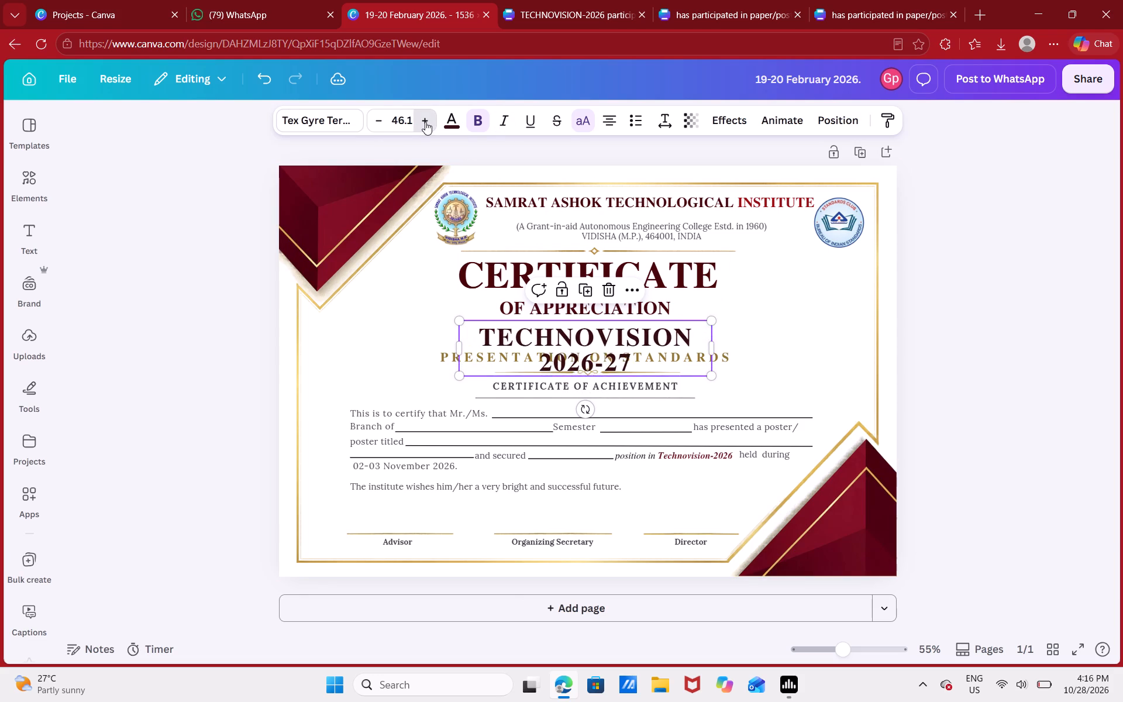
{"action": "triple_click", "coordinate": [425, 122]}
{"action": "triple_click", "coordinate": [425, 122]}
{"action": "triple_click", "coordinate": [425, 122]}
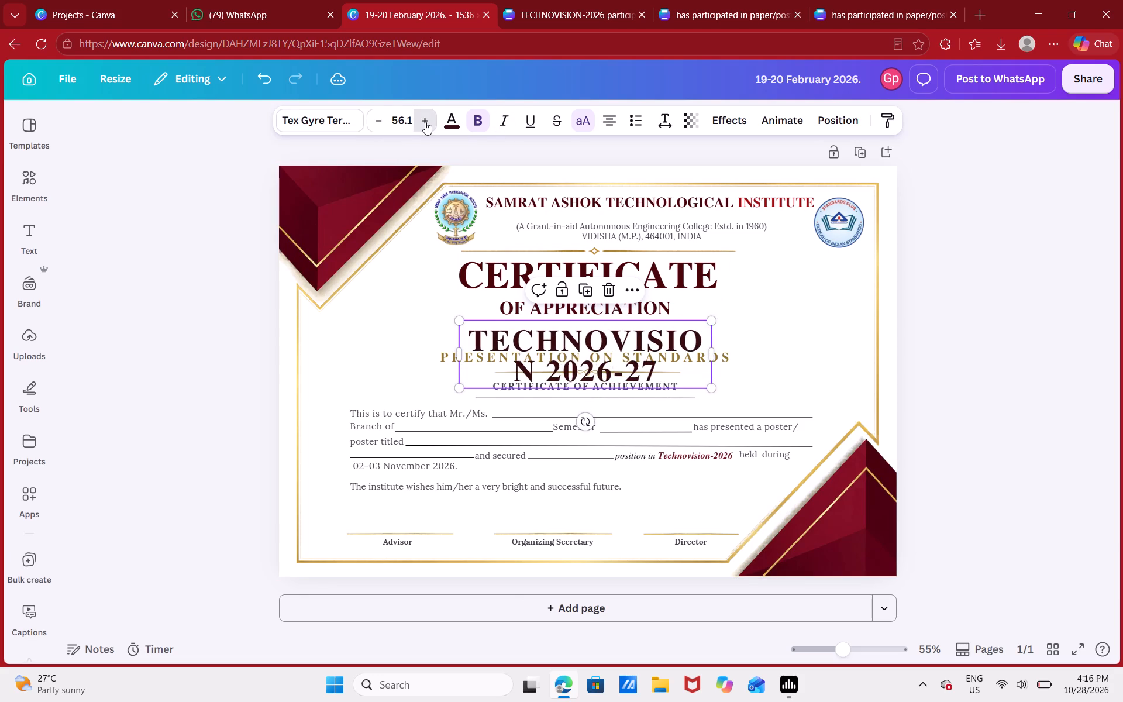
{"action": "left_click", "coordinate": [425, 122]}
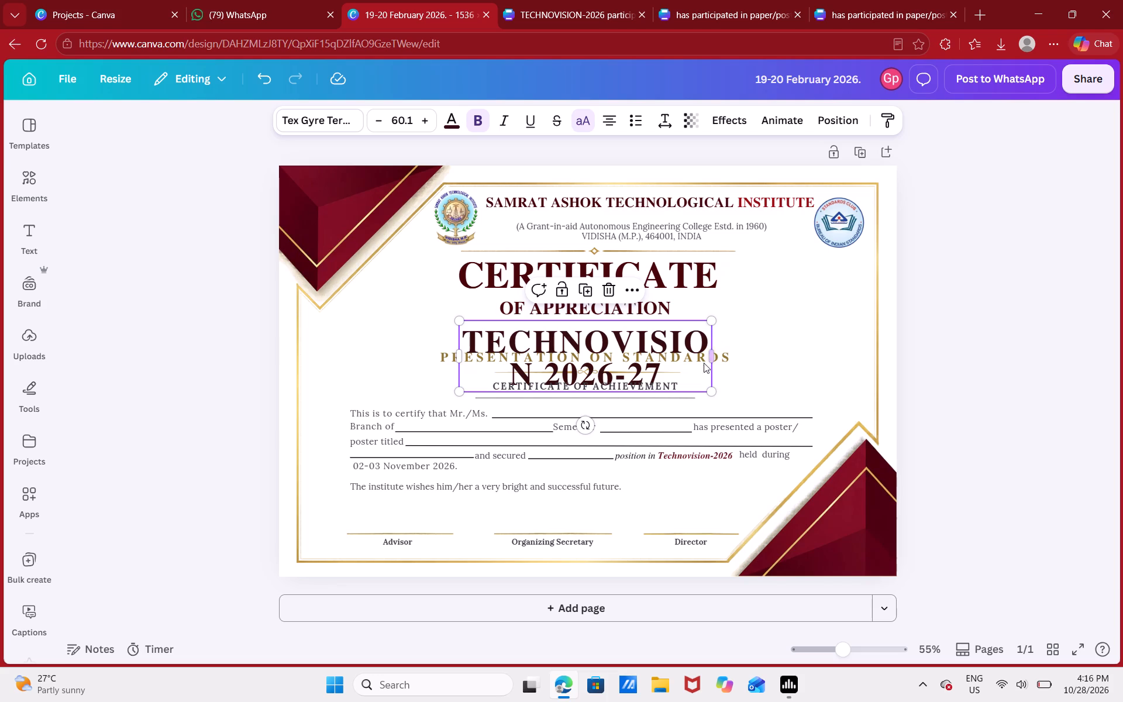
Widen the "TECHNOVISION 2026-27" text box so it fits on one line, and align it to the page centre.
{"action": "left_click_drag", "start_coordinate": [715, 356], "coordinate": [838, 350]}
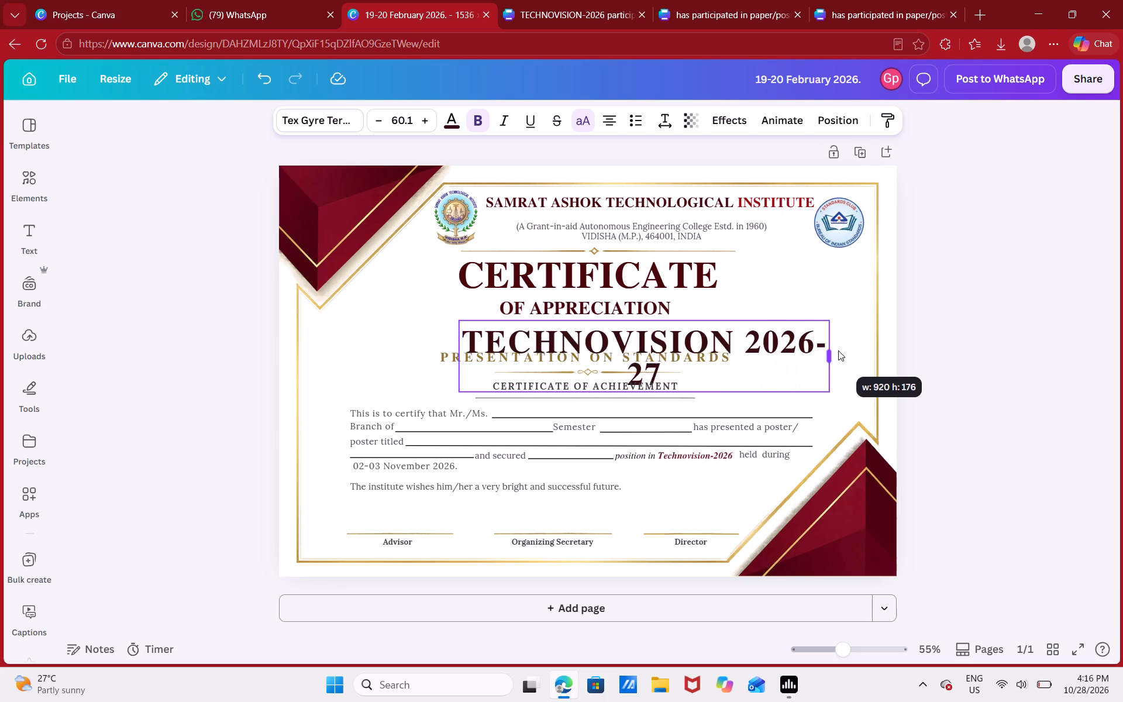
{"action": "left_click_drag", "start_coordinate": [838, 350], "coordinate": [879, 339]}
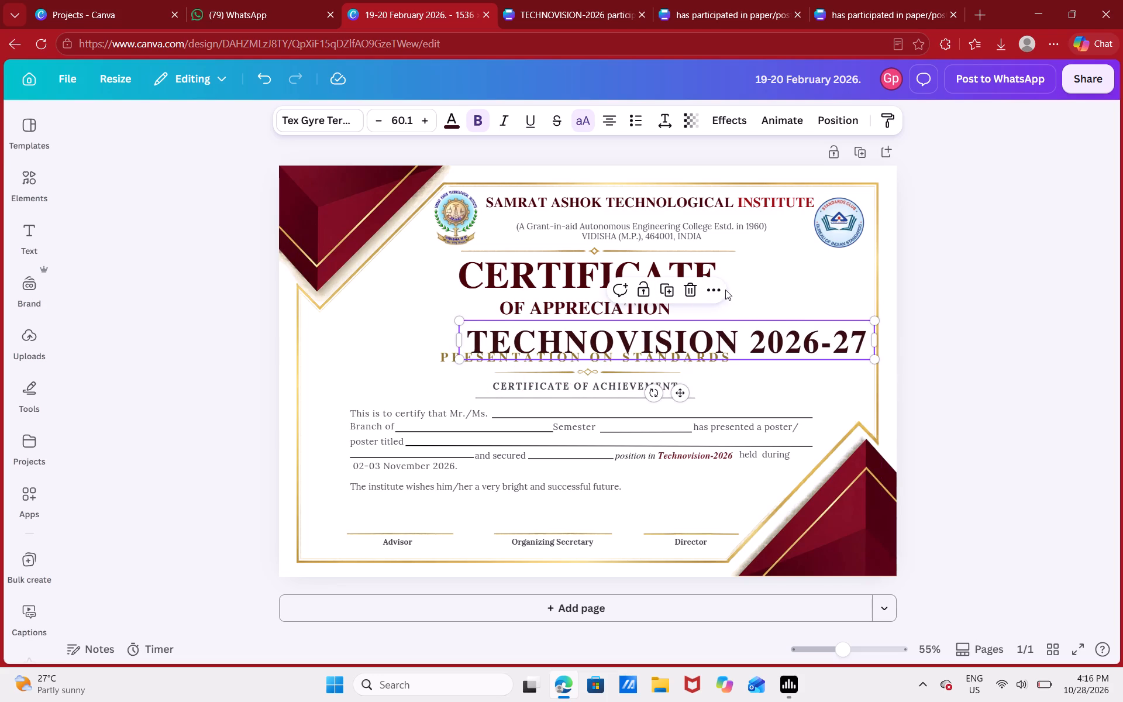
{"action": "left_click", "coordinate": [716, 290]}
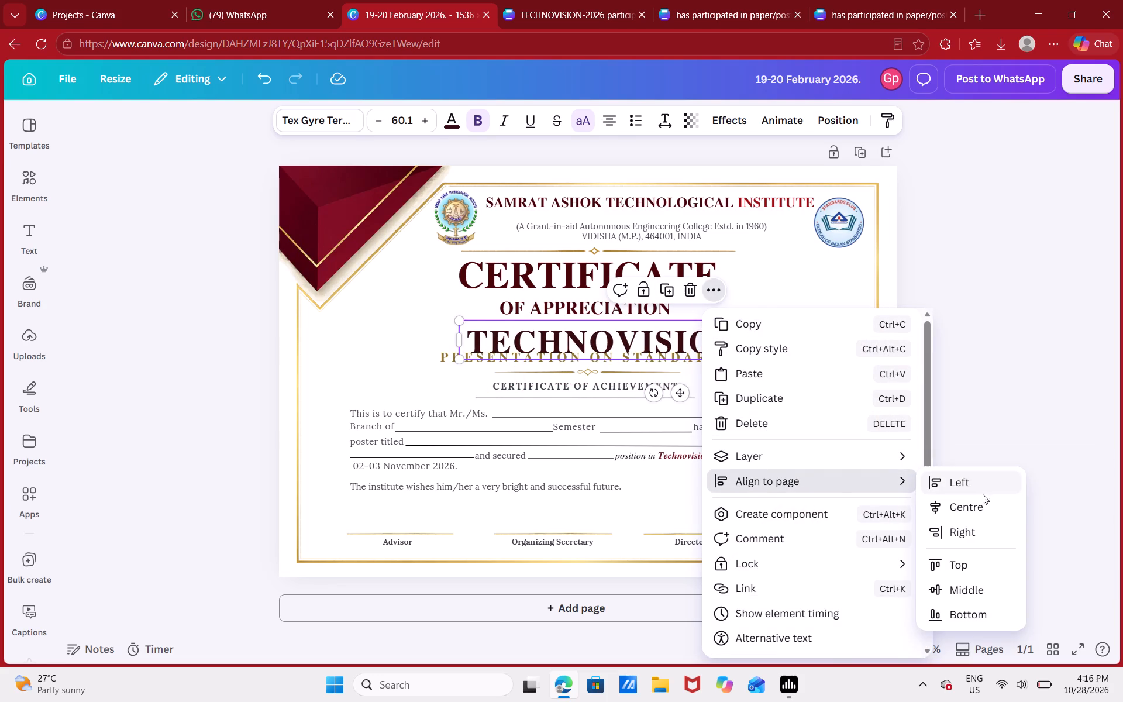
{"action": "left_click", "coordinate": [972, 506]}
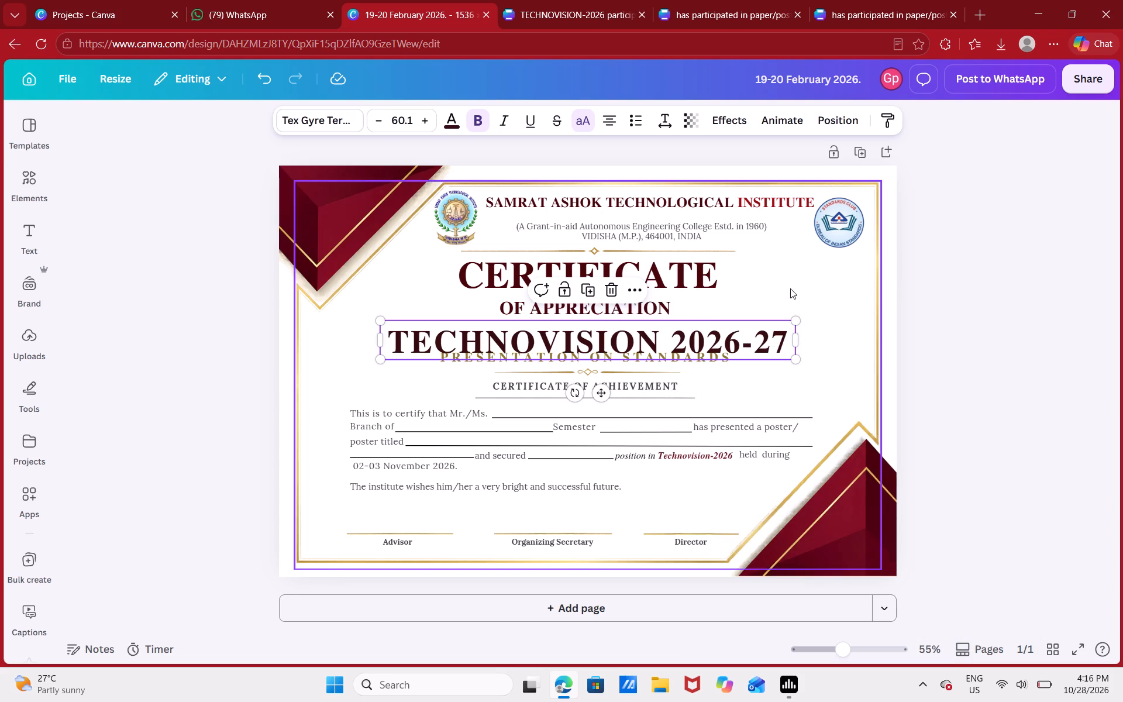
Move the "TECHNOVISION 2026-27" heading up over the gold divider, above the "CERTIFICATE" title.
{"action": "left_click", "coordinate": [717, 273]}
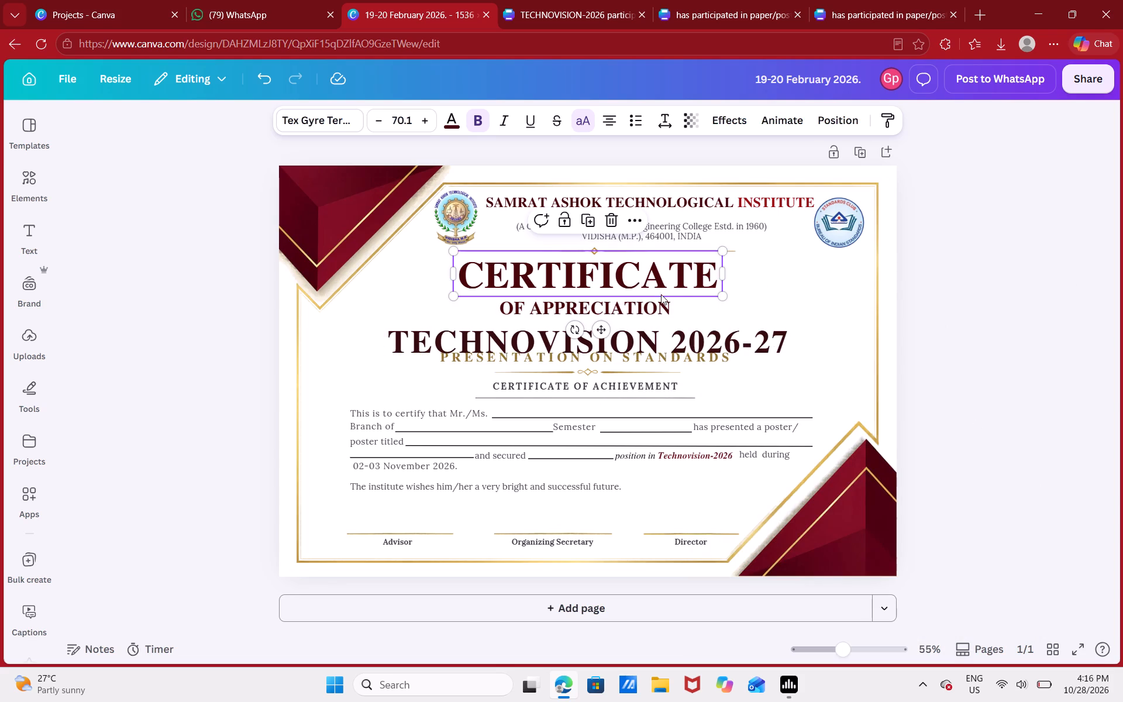
{"action": "left_click", "coordinate": [685, 330]}
{"action": "left_click_drag", "start_coordinate": [685, 330], "coordinate": [693, 260]}
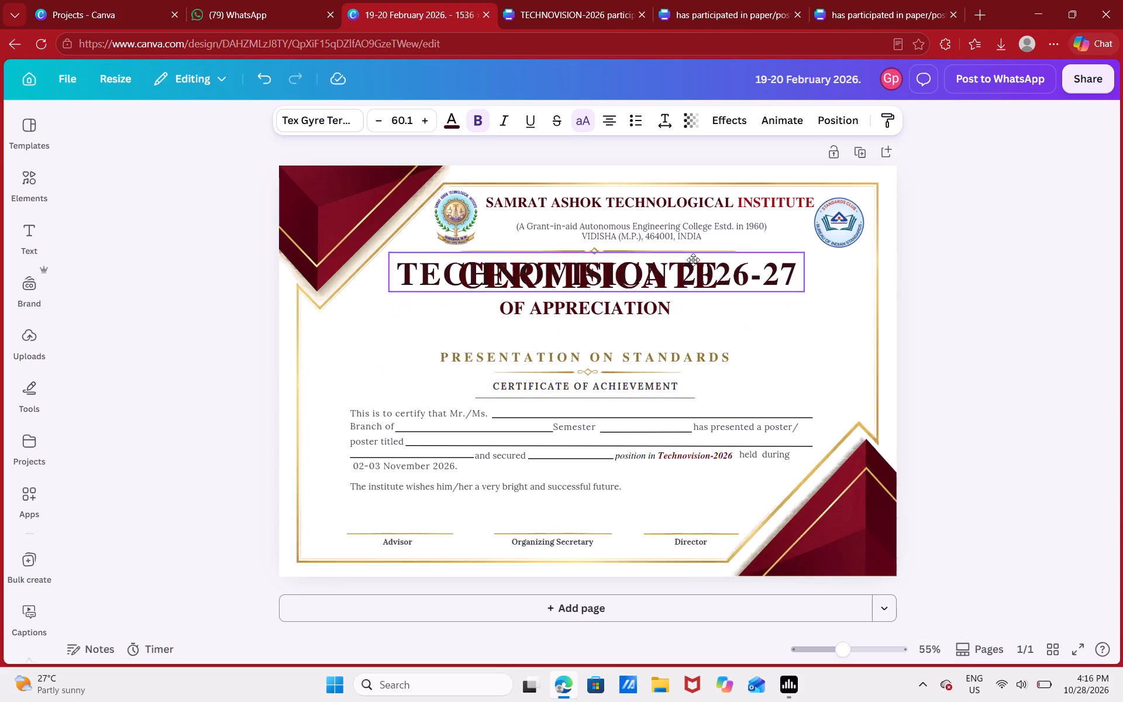
{"action": "left_click_drag", "start_coordinate": [693, 260], "coordinate": [693, 240]}
Set the font size of the "CERTIFICATE" title to 40.
{"action": "left_click", "coordinate": [677, 279]}
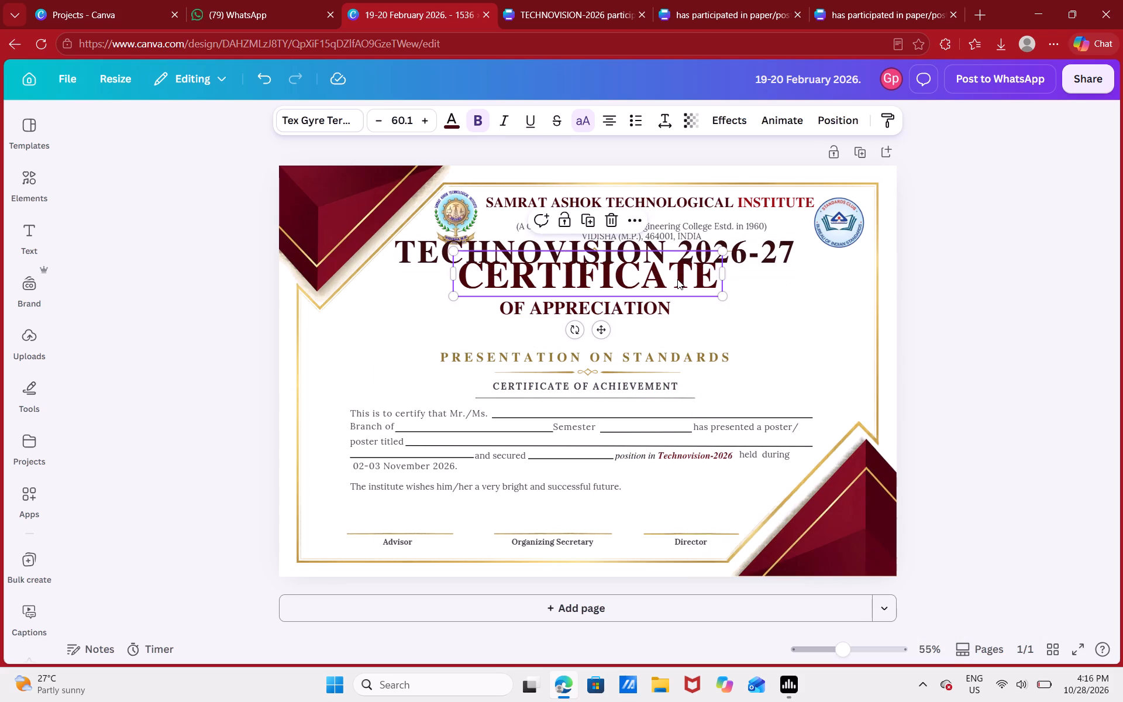
{"action": "left_click", "coordinate": [379, 118]}
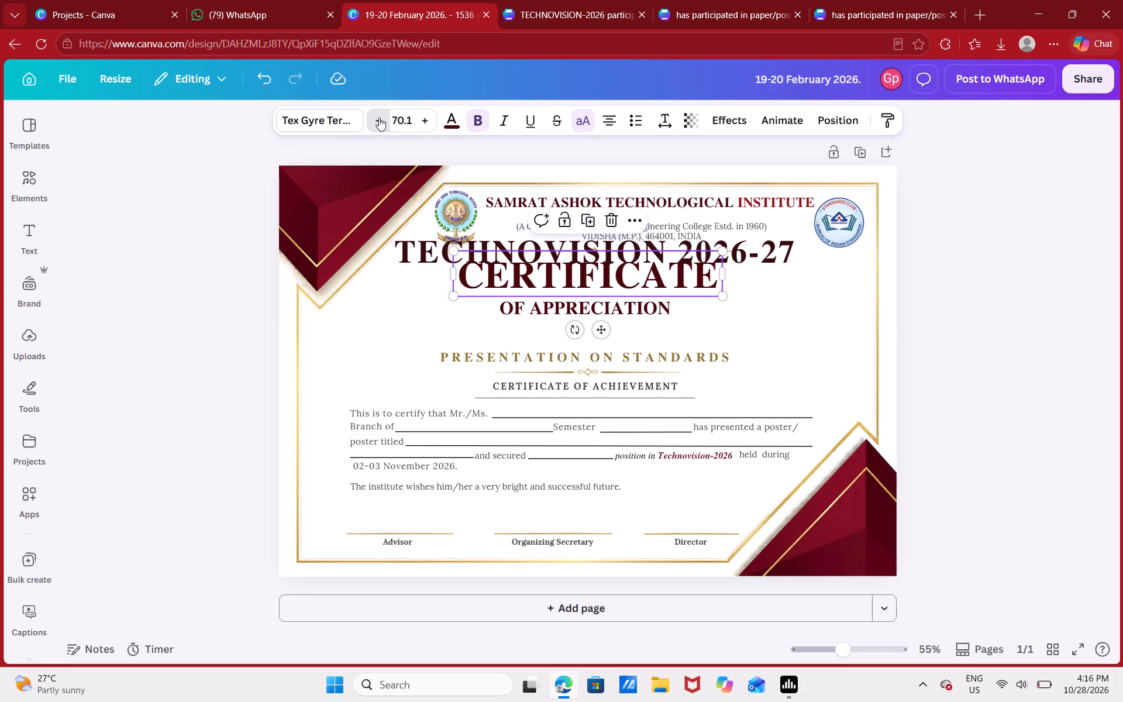
{"action": "left_click", "coordinate": [401, 118]}
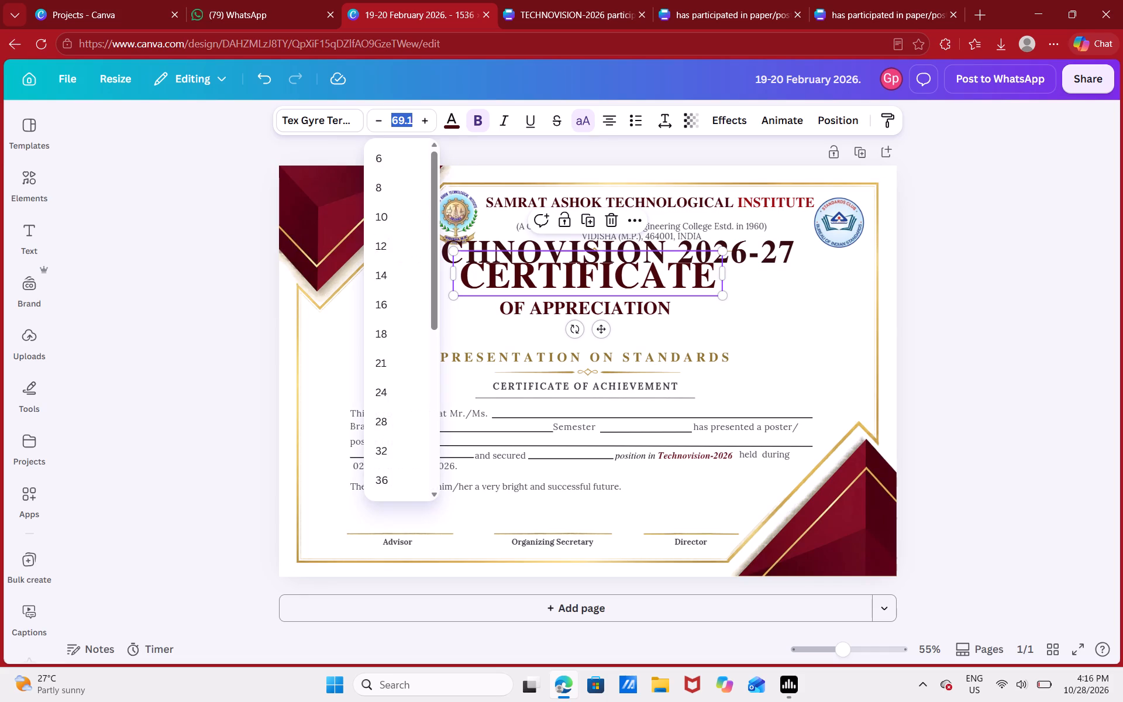
{"action": "type", "text": "40"}
{"action": "key", "text": "Return"}
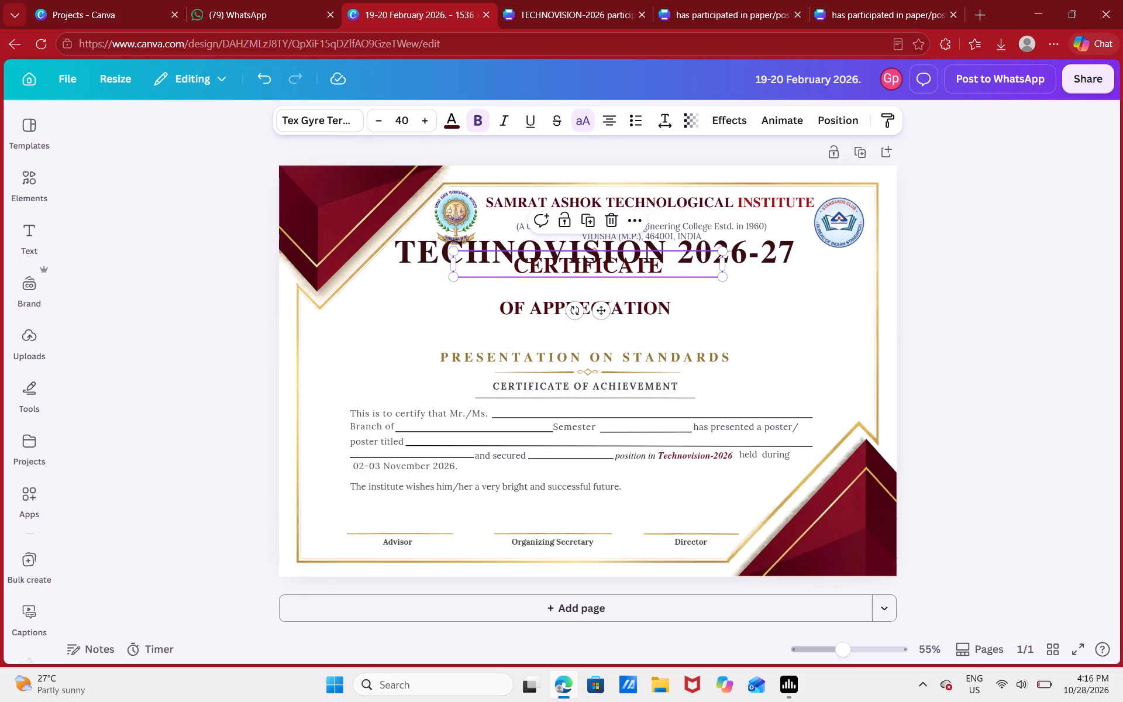
Move the "CERTIFICATE" title down so it sits directly above "OF APPRECIATION".
{"action": "left_click", "coordinate": [504, 308]}
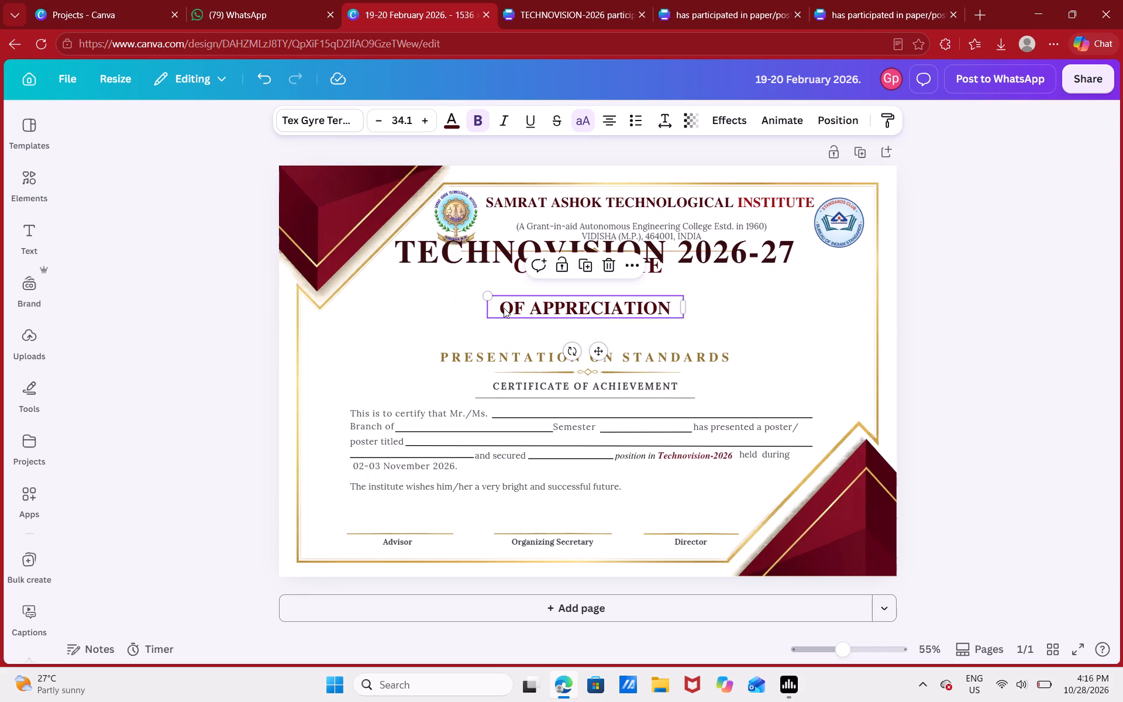
{"action": "left_click", "coordinate": [504, 308]}
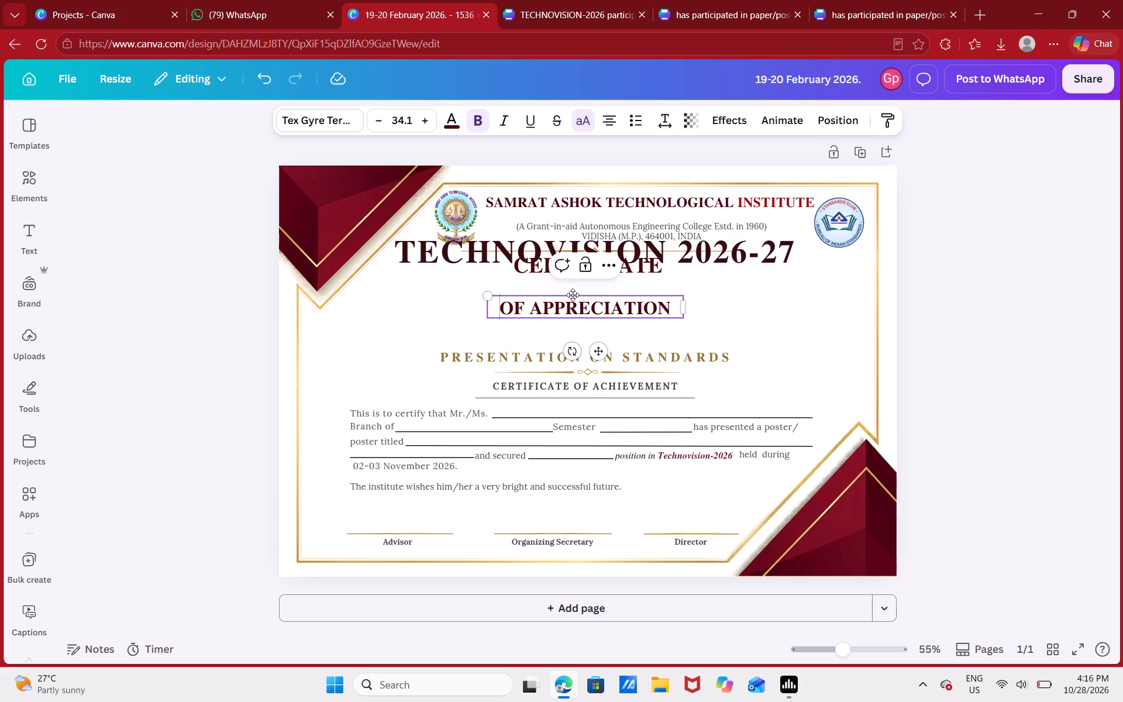
{"action": "left_click", "coordinate": [645, 276]}
{"action": "left_click_drag", "start_coordinate": [645, 276], "coordinate": [644, 297]}
Move the "CERTIFICATE" and "OF APPRECIATION" lines down together to sit just above "PRESENTATION ON STANDARDS".
{"action": "left_click", "coordinate": [649, 288]}
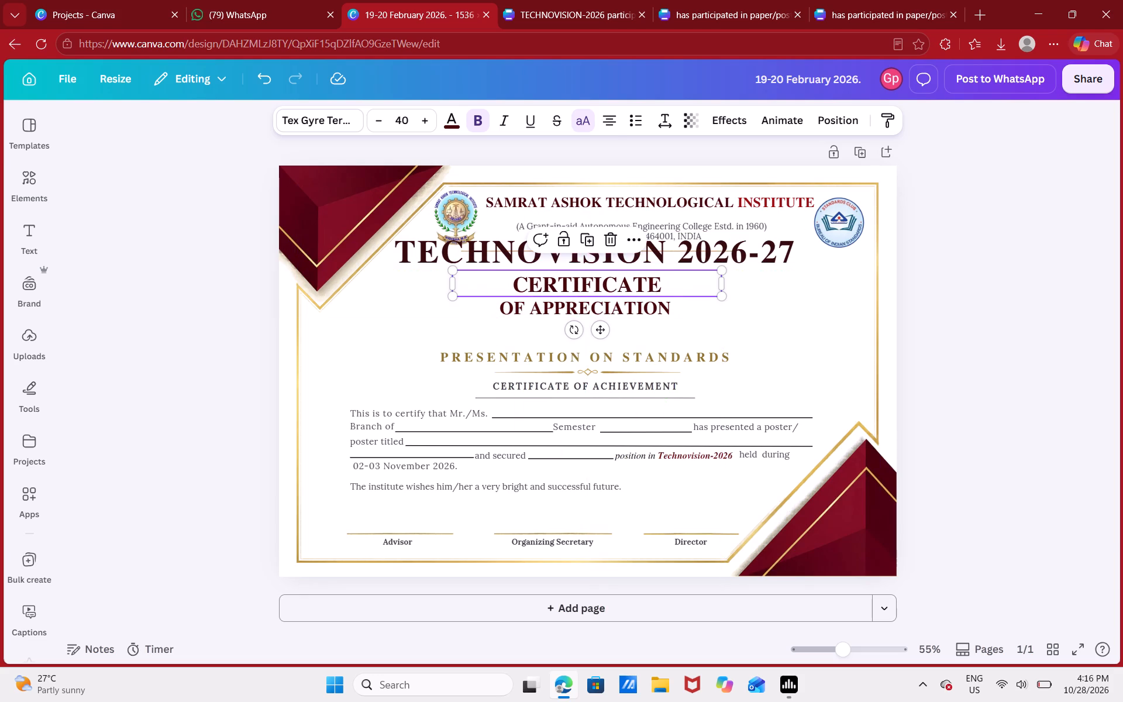
{"action": "left_click", "coordinate": [649, 288]}
{"action": "left_click", "coordinate": [653, 302], "text": "shift"}
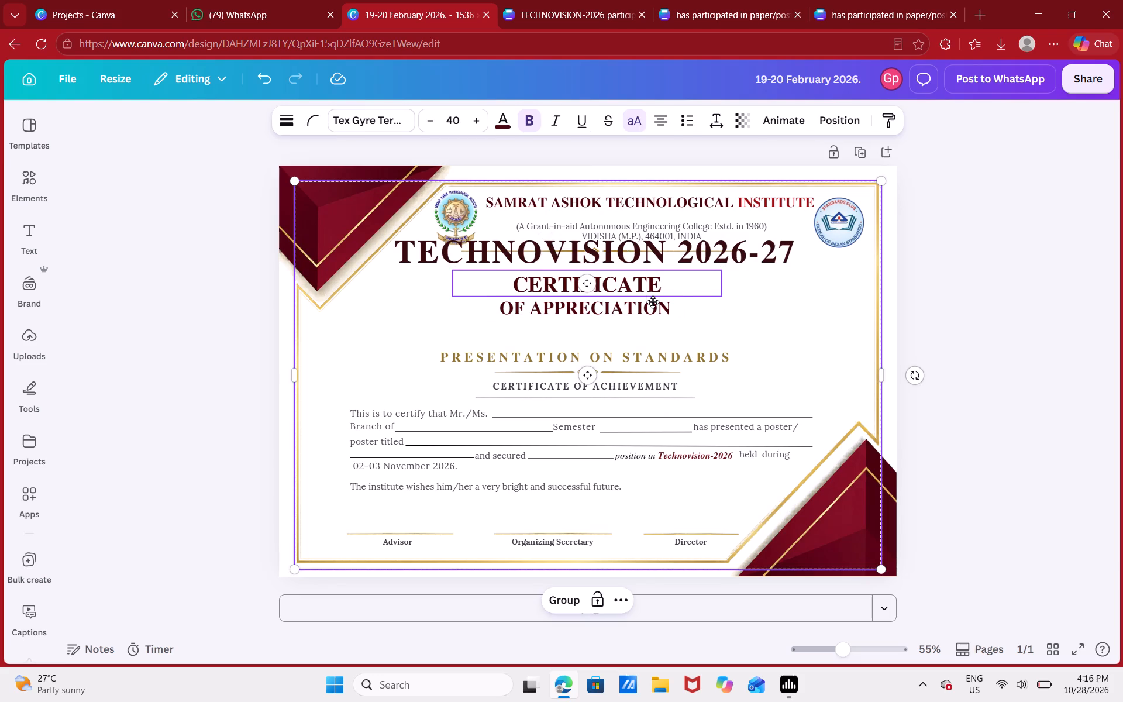
{"action": "left_click", "coordinate": [655, 310], "text": "shift"}
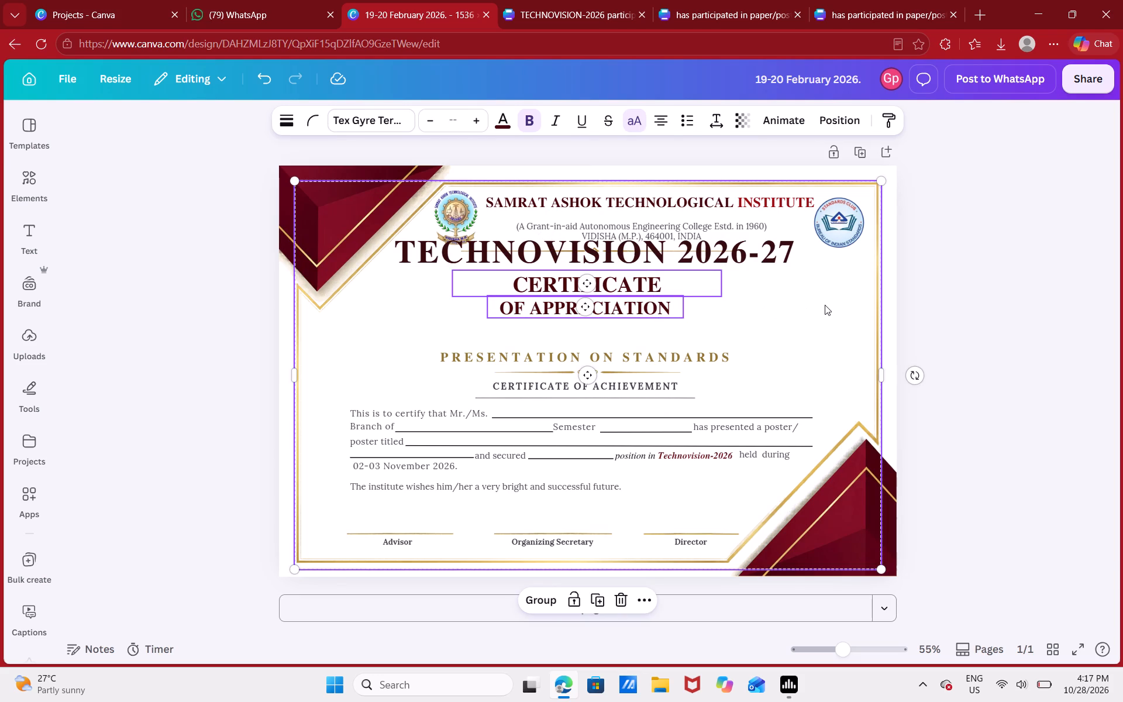
{"action": "left_click", "coordinate": [825, 305], "text": "shift"}
{"action": "left_click_drag", "start_coordinate": [682, 291], "coordinate": [678, 304]}
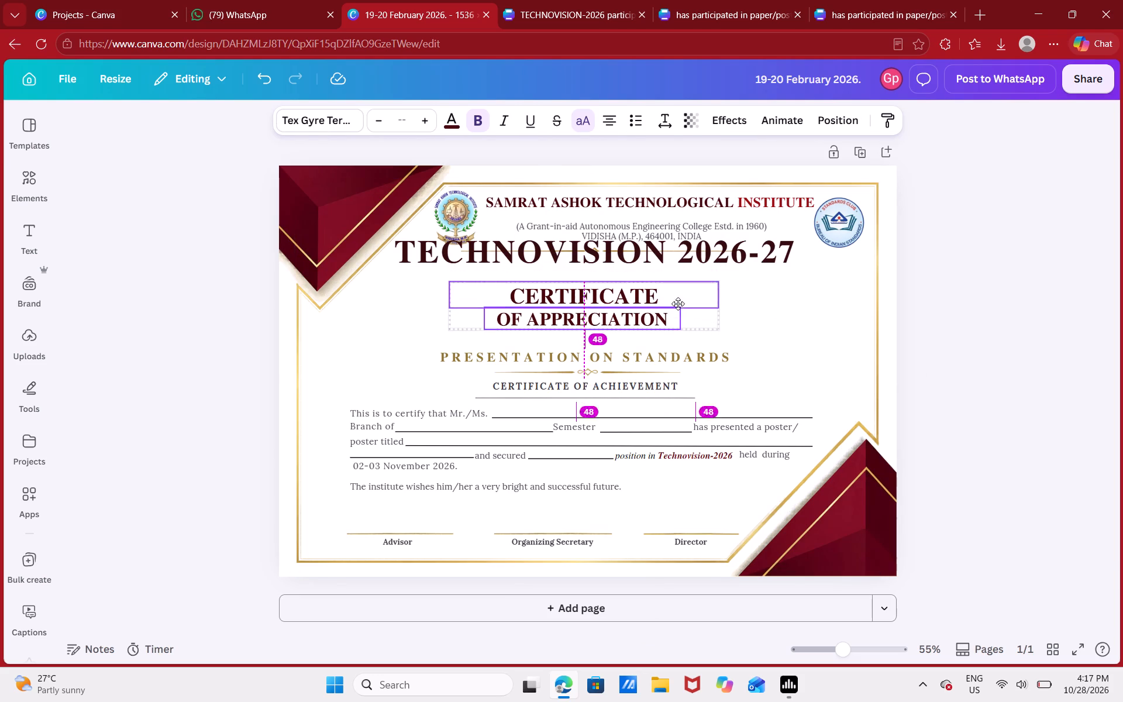
{"action": "left_click_drag", "start_coordinate": [678, 304], "coordinate": [677, 313]}
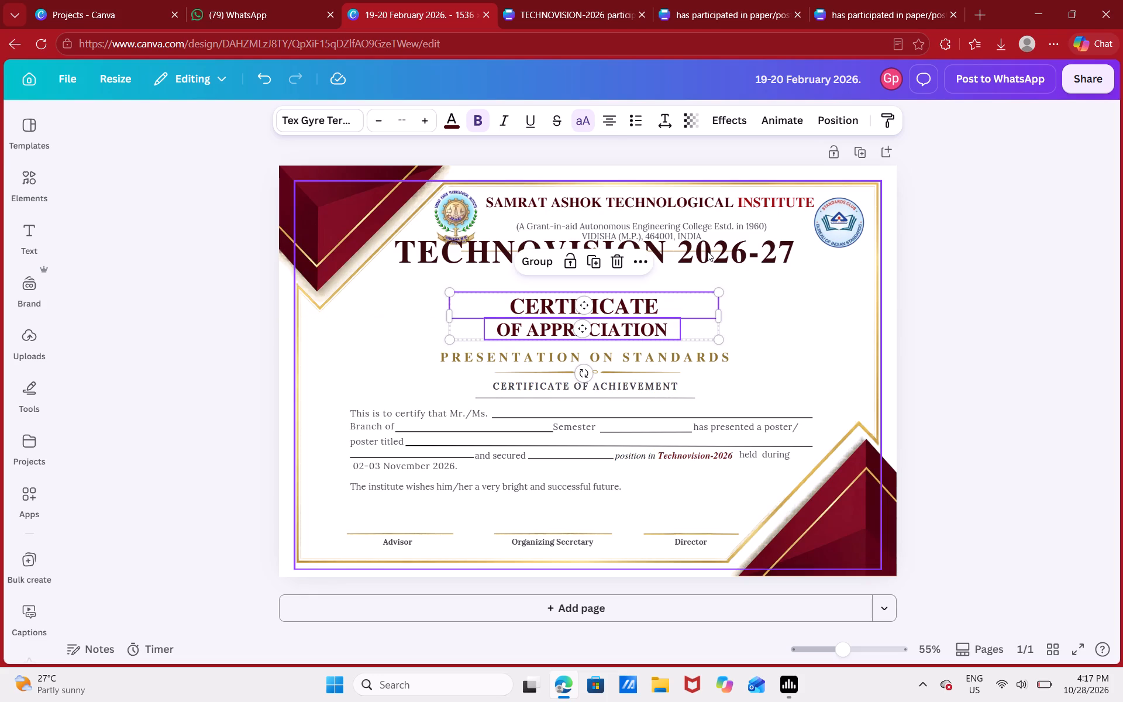
Move the "TECHNOVISION 2026-27" heading down into the space between the gold divider and the "CERTIFICATE" title.
{"action": "left_click", "coordinate": [707, 251]}
{"action": "left_click_drag", "start_coordinate": [707, 251], "coordinate": [705, 274]}
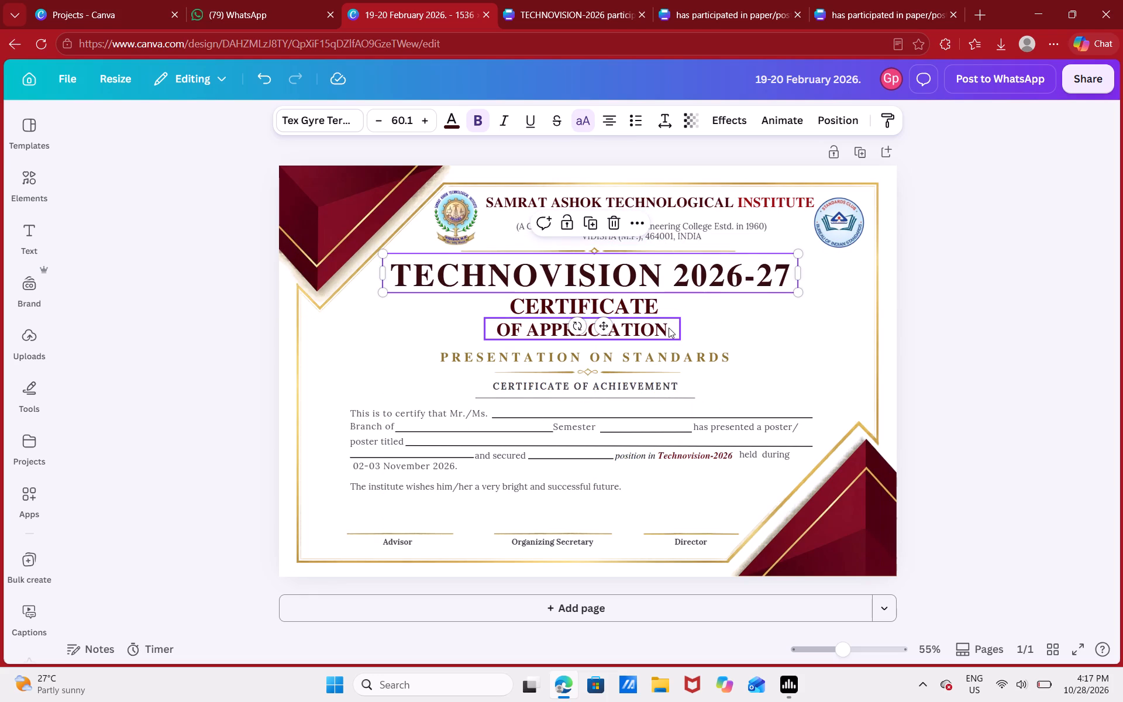
Recolour the word "TECHNOVISION" in the heading with the light gold sampled from the certificate's border.
{"action": "left_click", "coordinate": [669, 328]}
{"action": "left_click", "coordinate": [654, 280]}
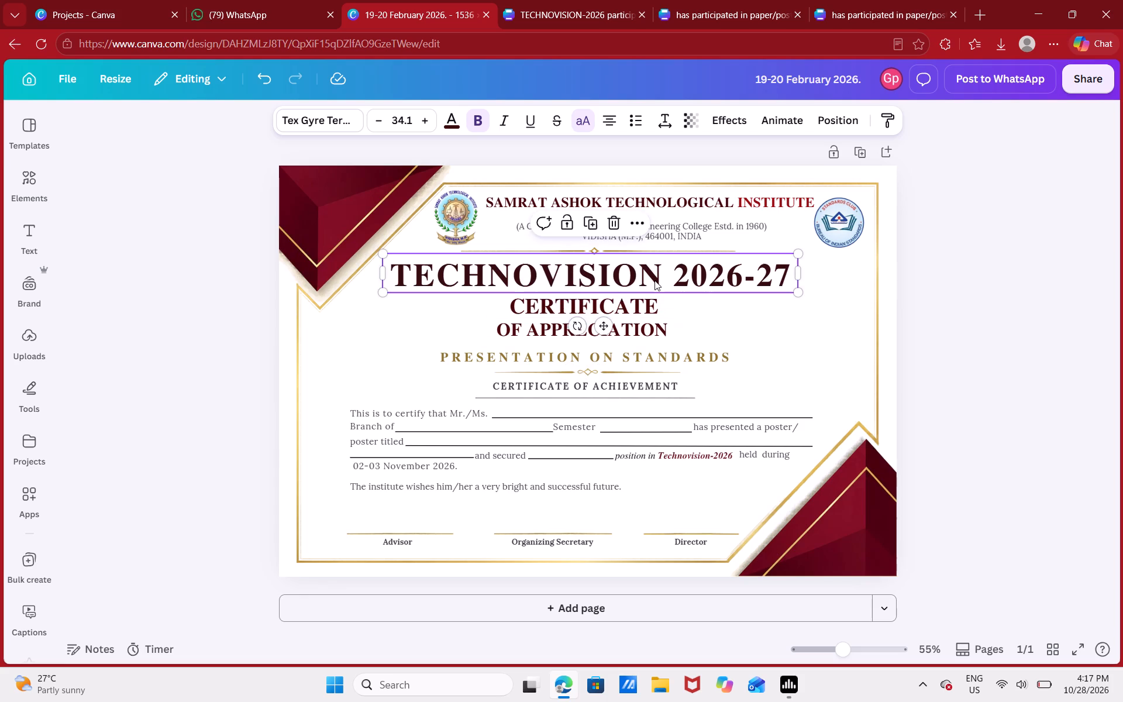
{"action": "double_click", "coordinate": [654, 280]}
{"action": "left_click_drag", "start_coordinate": [654, 280], "coordinate": [614, 277]}
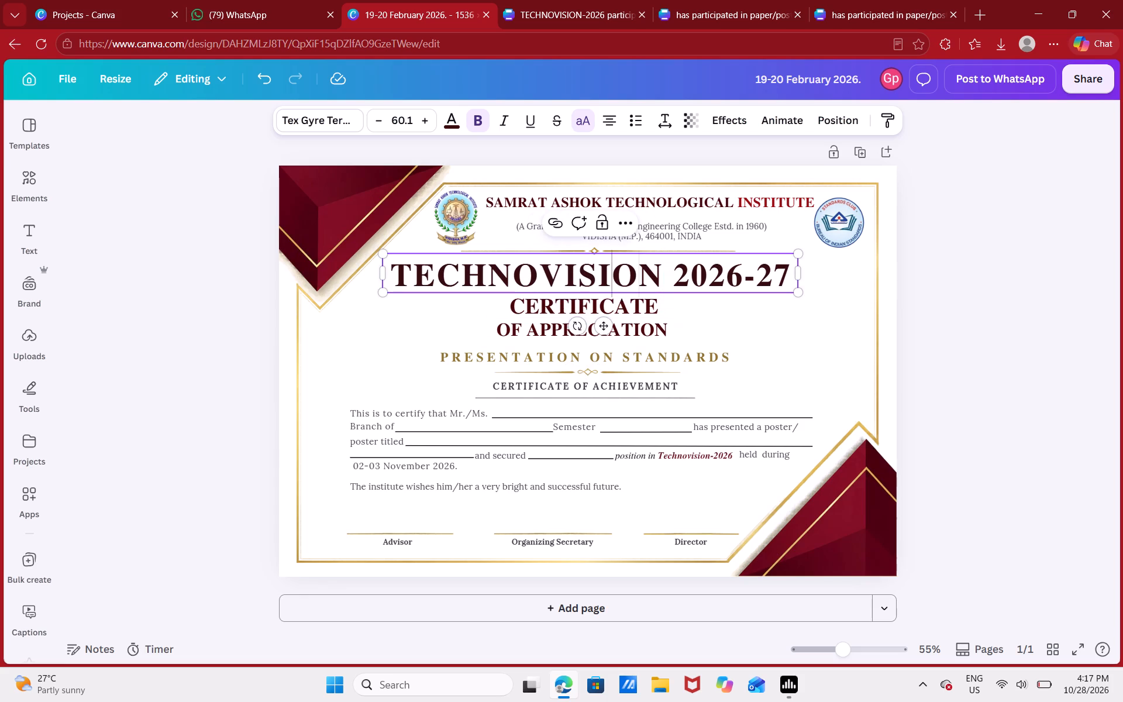
{"action": "left_click_drag", "start_coordinate": [614, 277], "coordinate": [663, 276]}
{"action": "left_click_drag", "start_coordinate": [663, 276], "coordinate": [617, 273]}
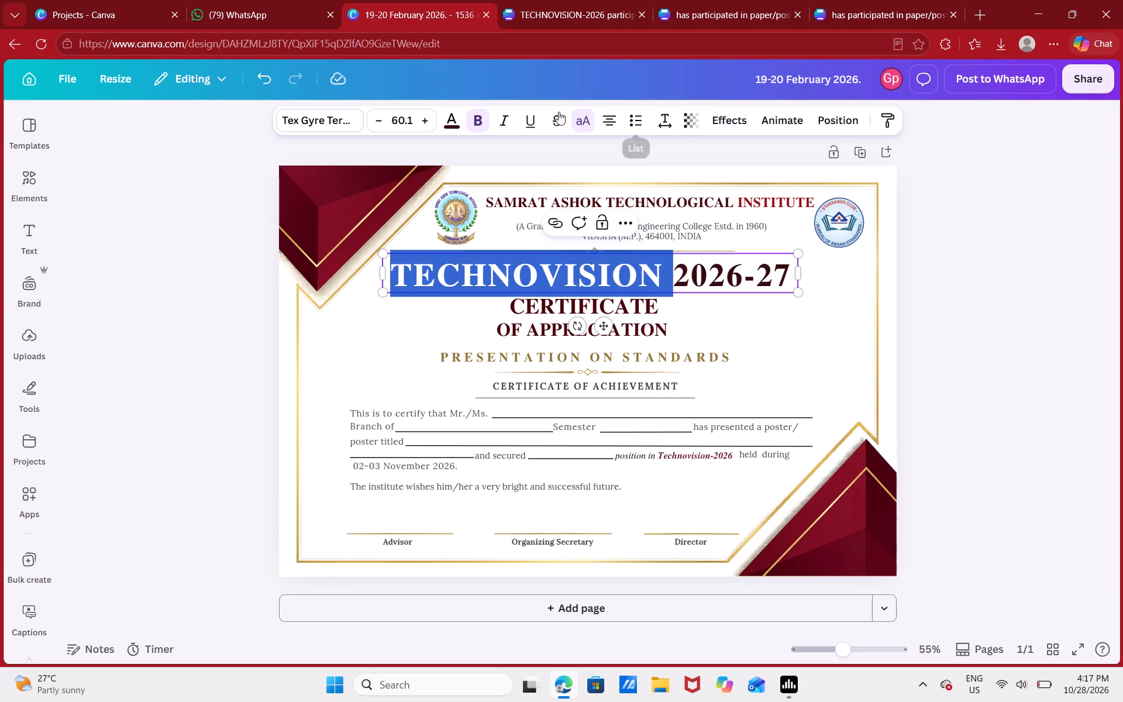
{"action": "left_click", "coordinate": [460, 122]}
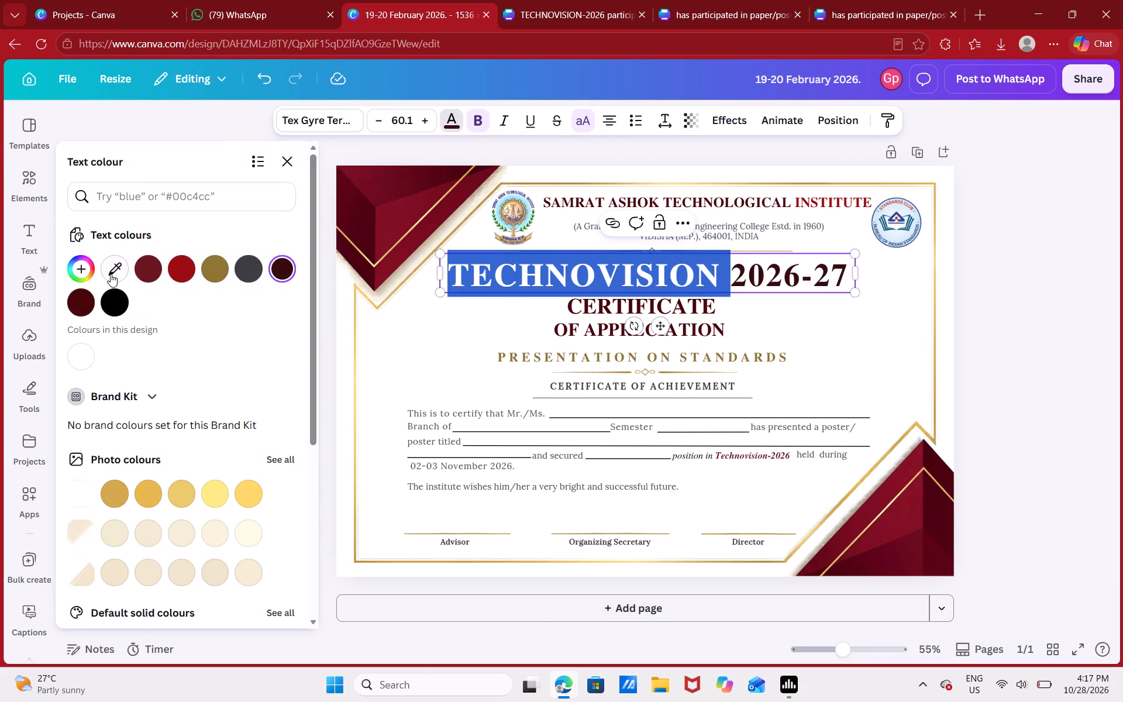
{"action": "left_click", "coordinate": [111, 273]}
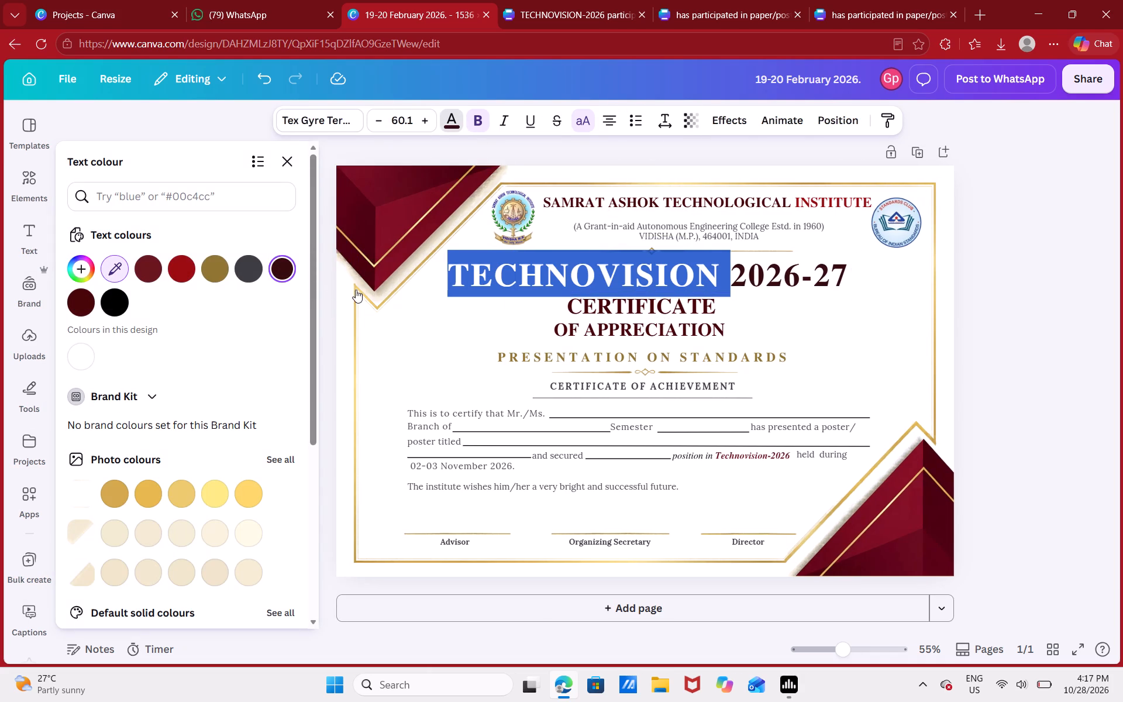
{"action": "left_click", "coordinate": [102, 266]}
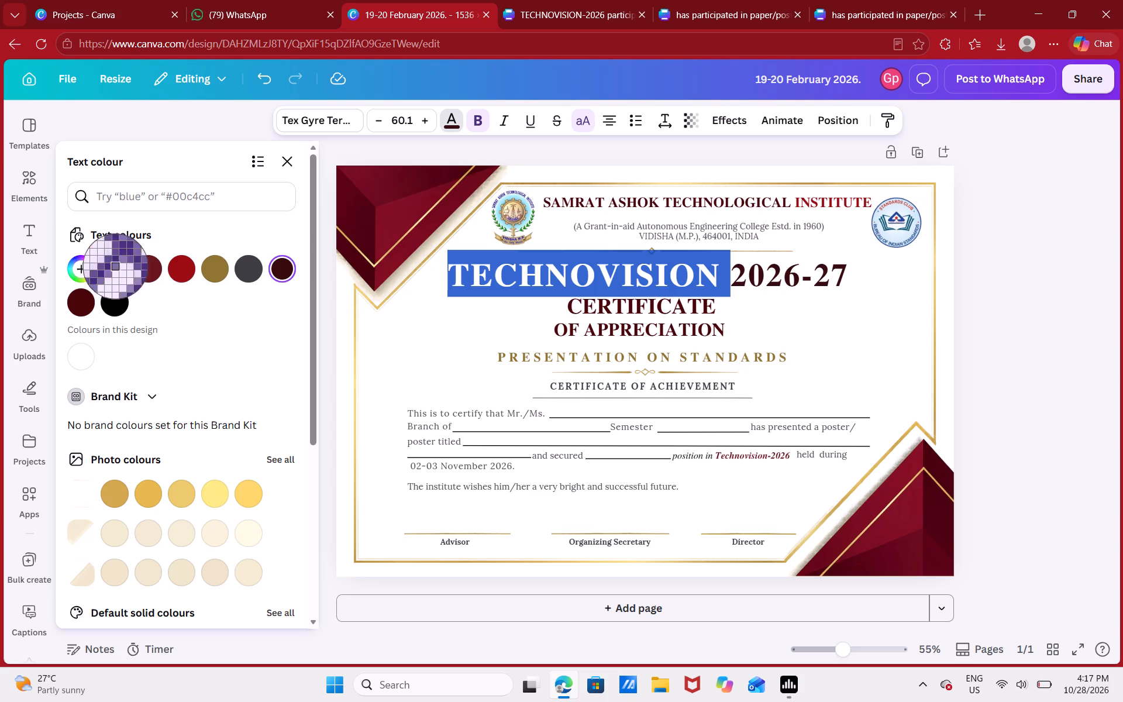
{"action": "left_click", "coordinate": [355, 295]}
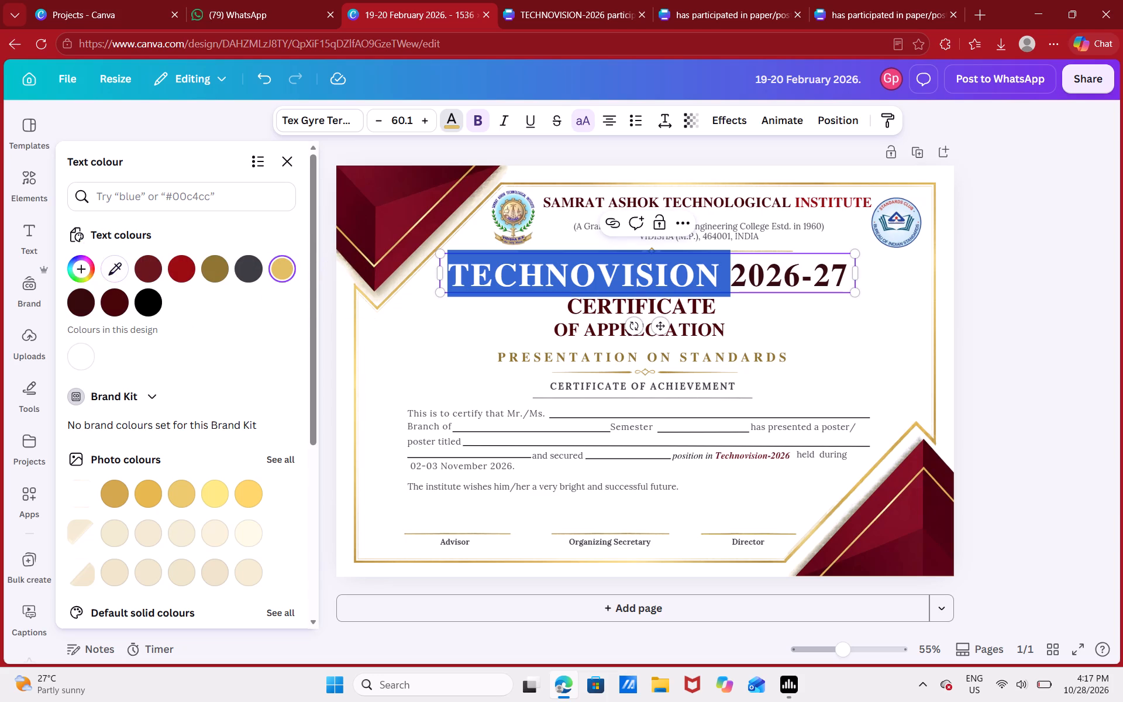
{"action": "left_click", "coordinate": [1011, 239]}
{"action": "left_click", "coordinate": [1011, 239]}
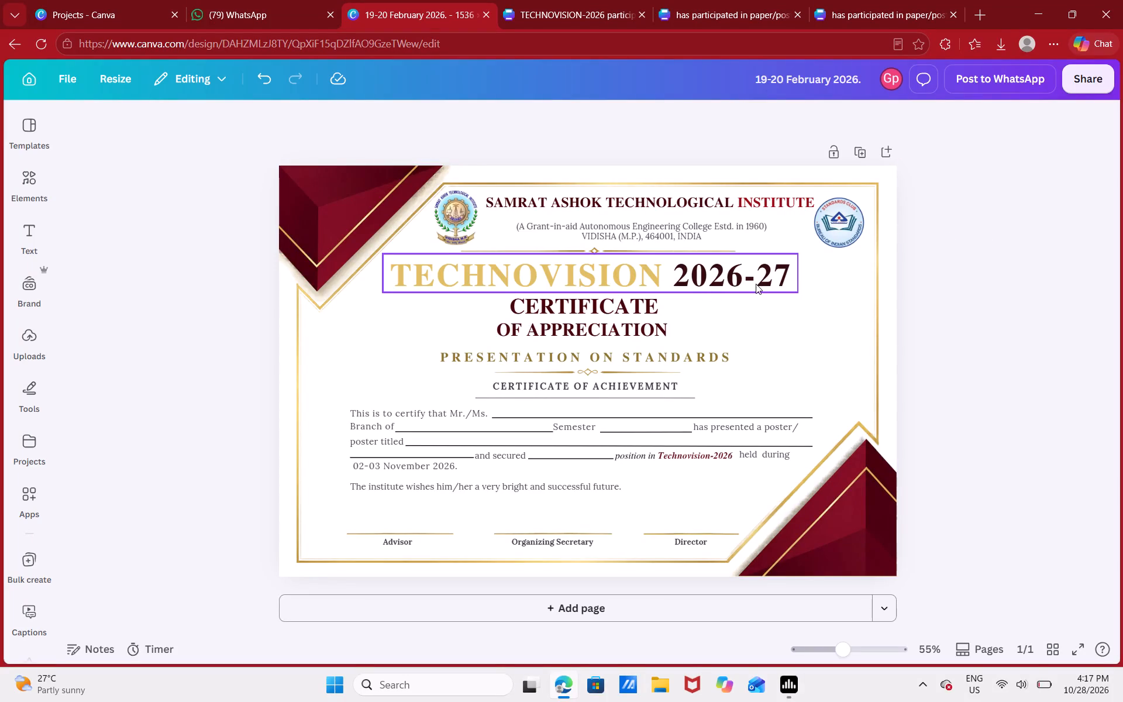
{"action": "left_click", "coordinate": [1025, 256]}
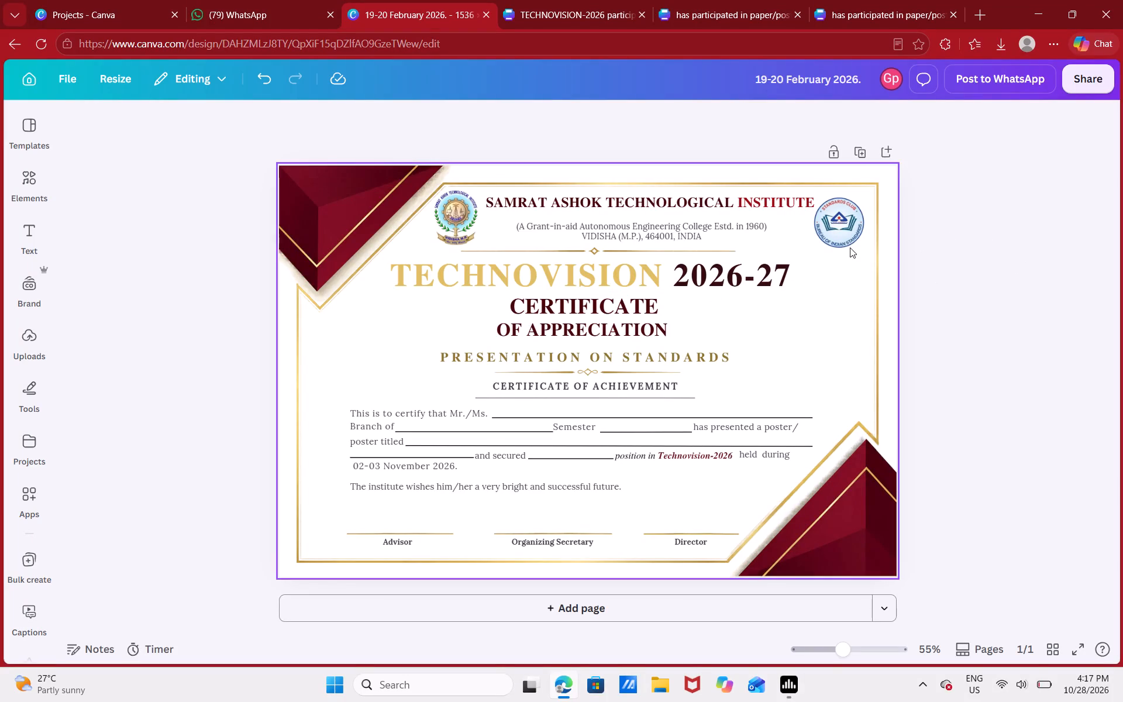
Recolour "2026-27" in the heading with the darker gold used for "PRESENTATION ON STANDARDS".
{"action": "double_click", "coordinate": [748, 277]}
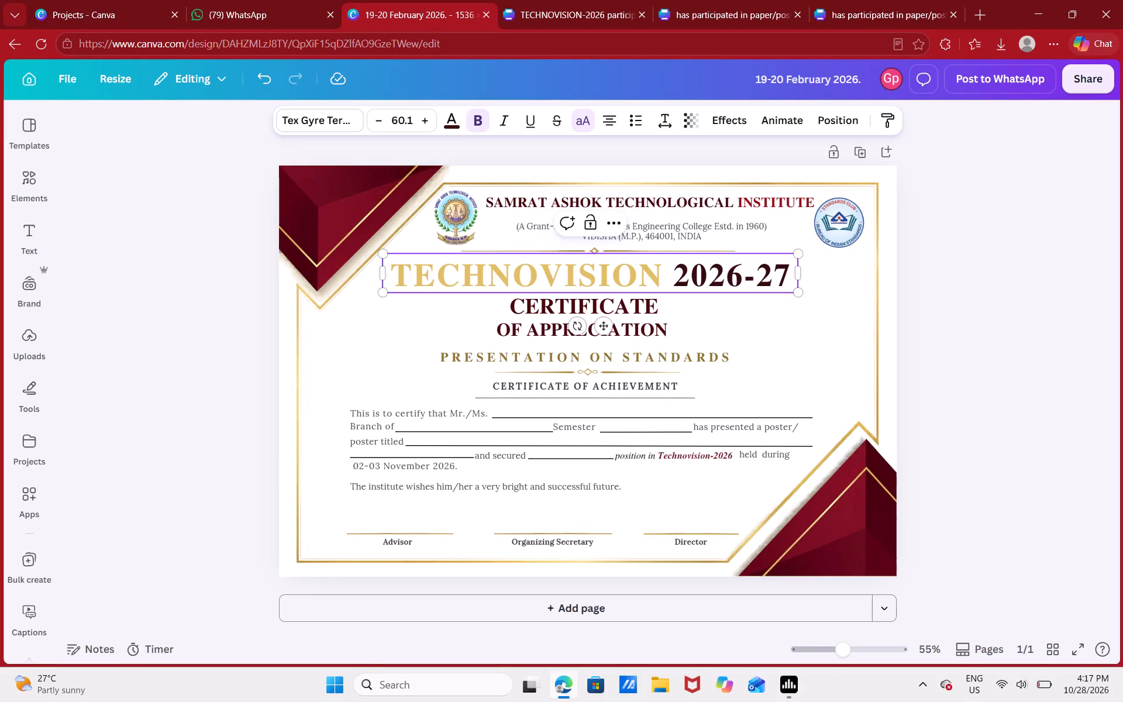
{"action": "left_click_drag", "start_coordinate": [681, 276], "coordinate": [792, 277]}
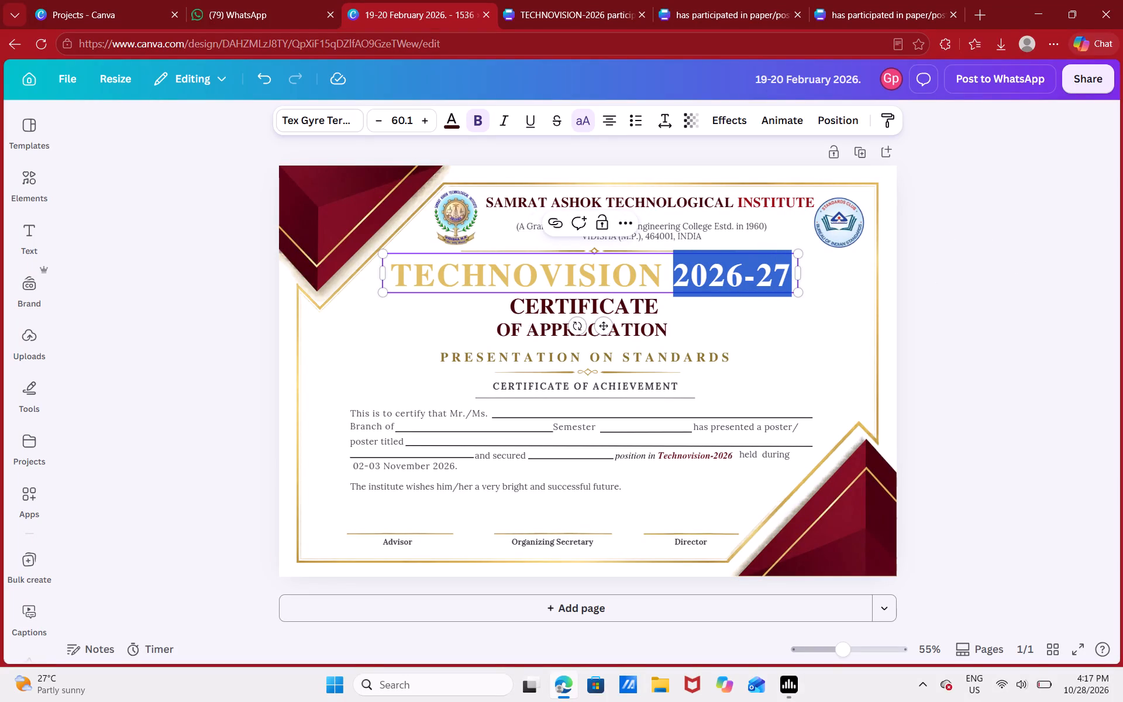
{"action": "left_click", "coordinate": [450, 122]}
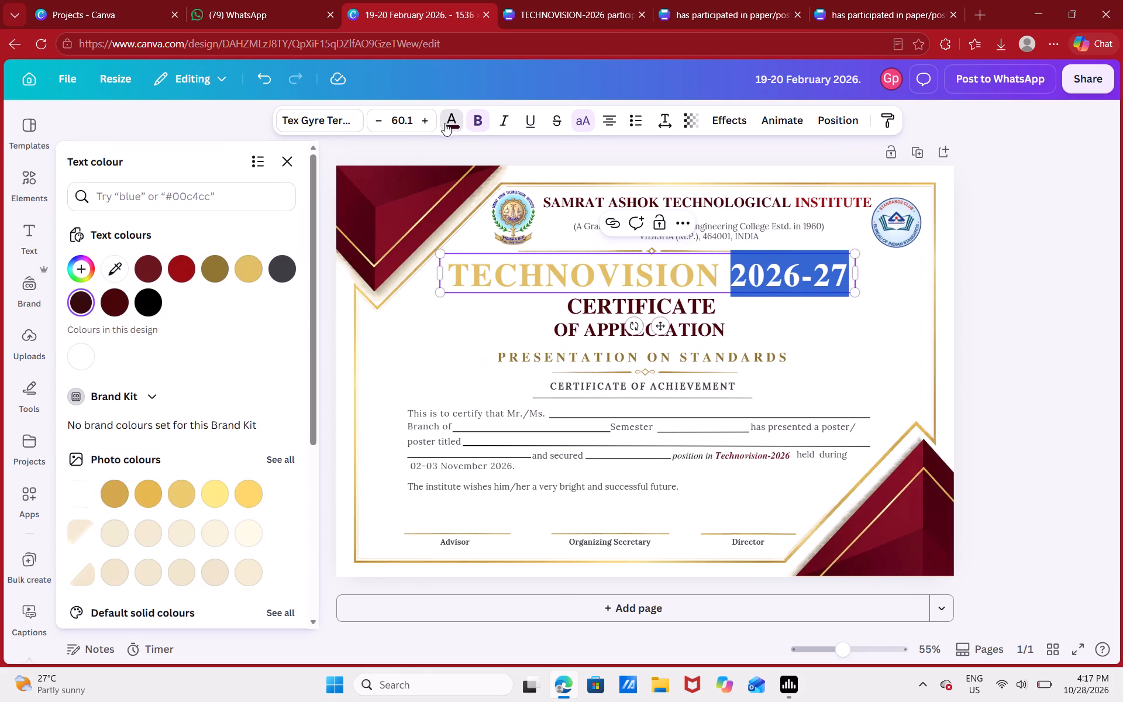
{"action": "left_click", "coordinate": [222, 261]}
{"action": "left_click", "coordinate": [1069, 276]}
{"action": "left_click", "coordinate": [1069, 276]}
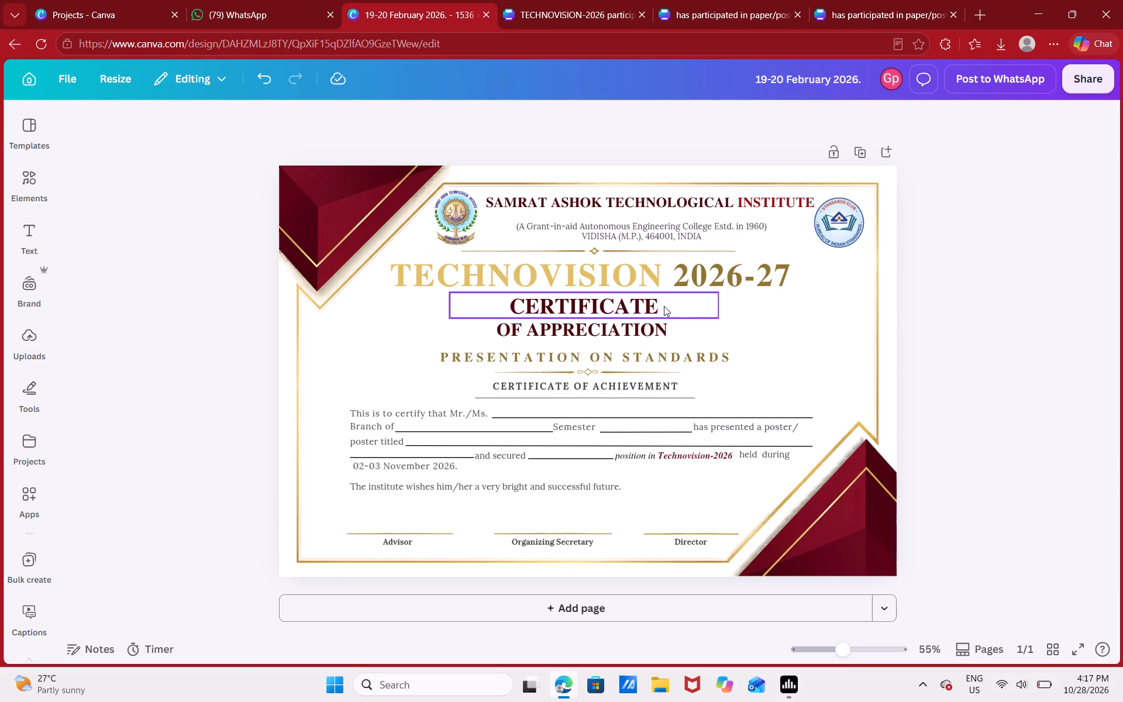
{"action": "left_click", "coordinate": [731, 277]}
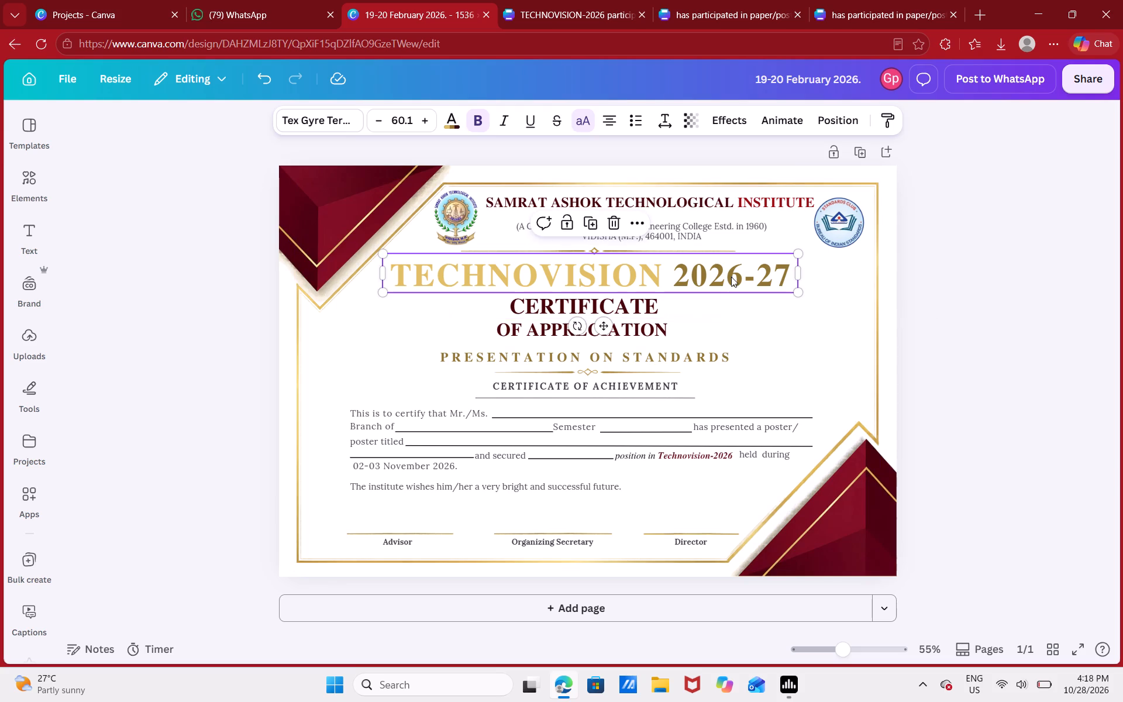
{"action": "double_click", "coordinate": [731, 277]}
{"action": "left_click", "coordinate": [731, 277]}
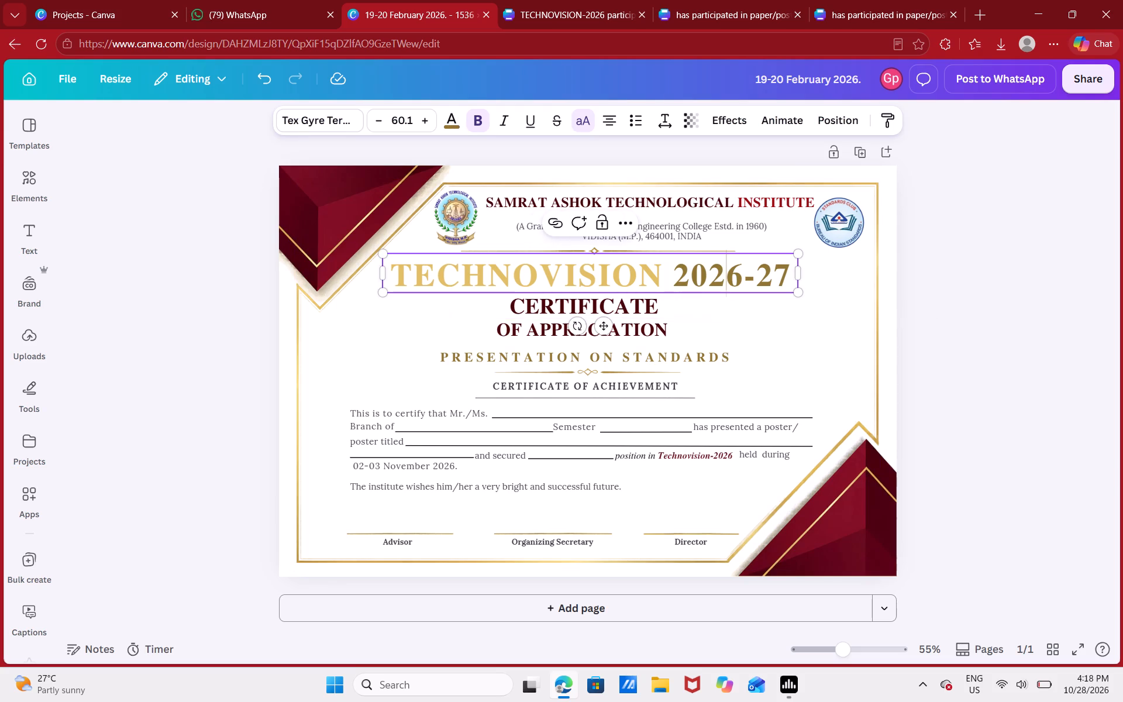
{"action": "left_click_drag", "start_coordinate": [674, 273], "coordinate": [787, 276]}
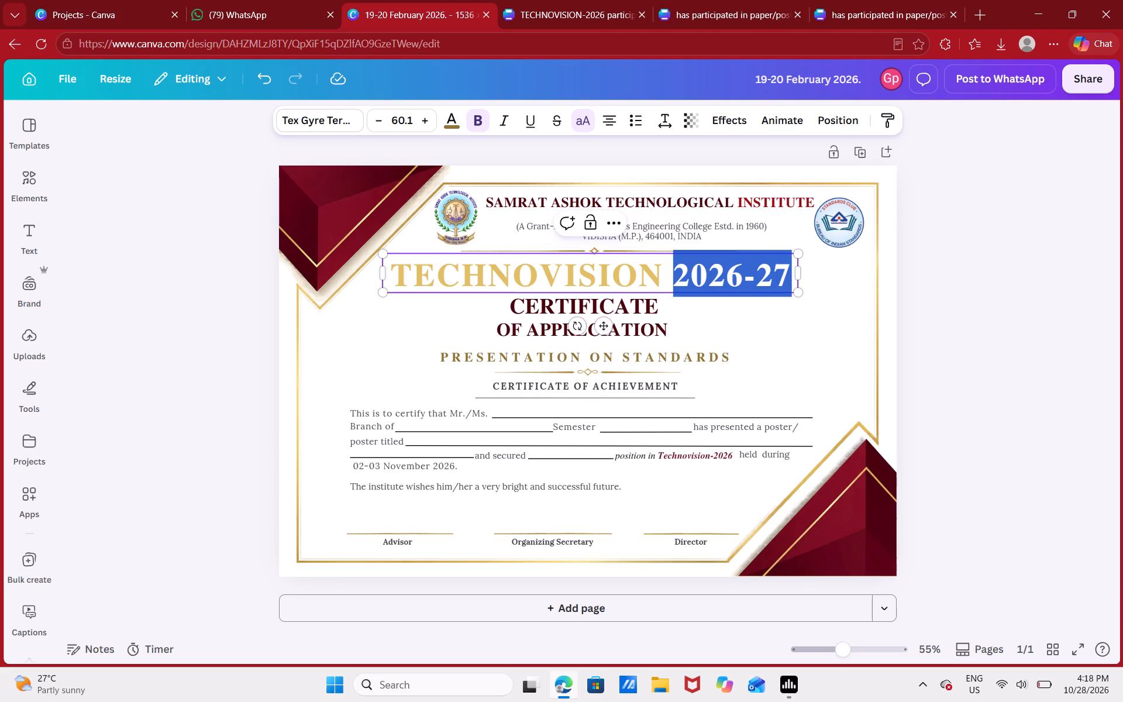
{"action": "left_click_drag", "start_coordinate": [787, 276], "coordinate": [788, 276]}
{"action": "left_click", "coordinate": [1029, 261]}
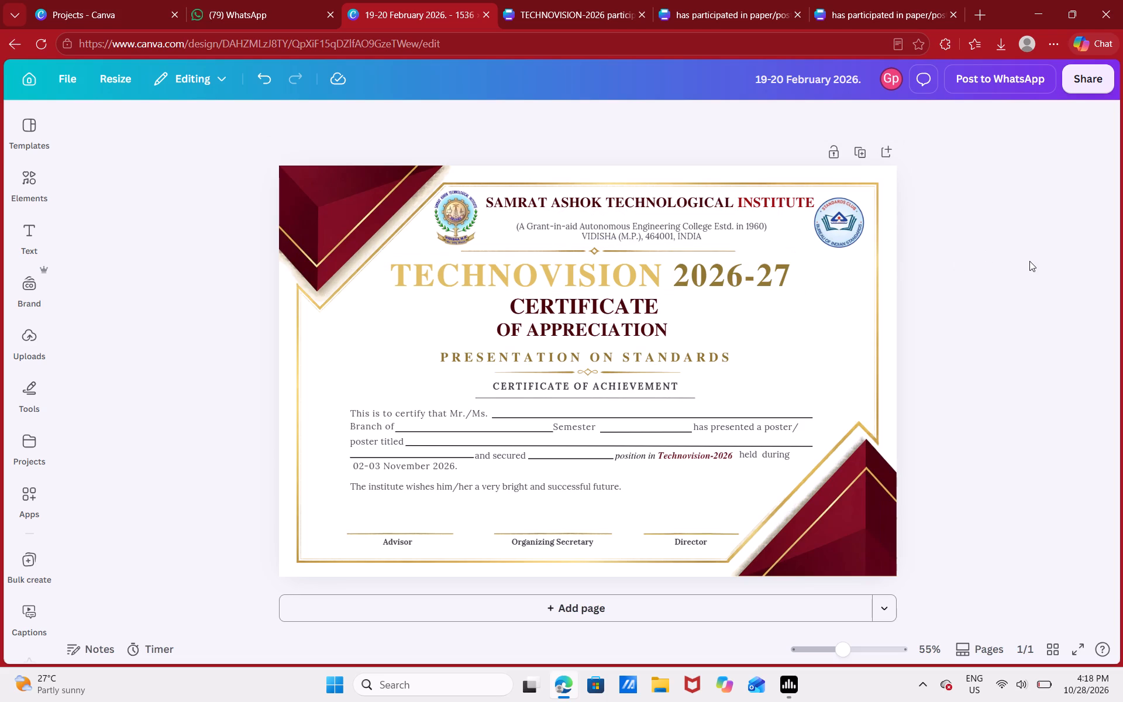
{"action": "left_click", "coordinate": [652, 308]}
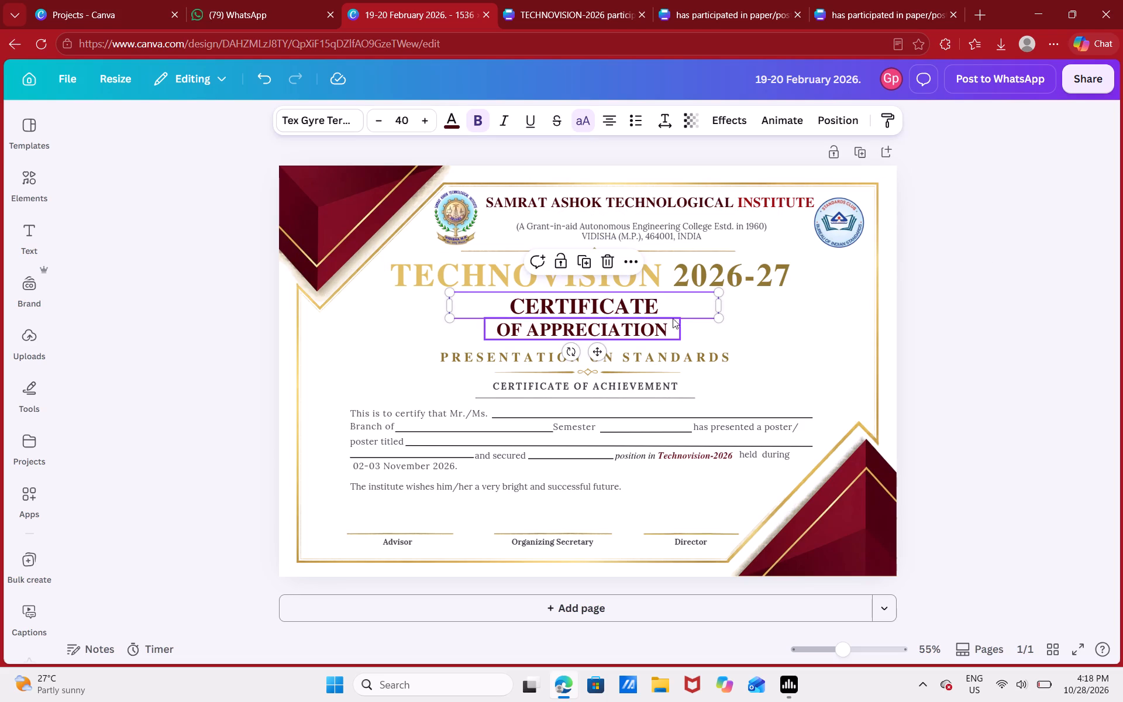
Recolour "2026-27" in the heading dark red #6b161e.
{"action": "left_click", "coordinate": [690, 275]}
{"action": "double_click", "coordinate": [690, 275]}
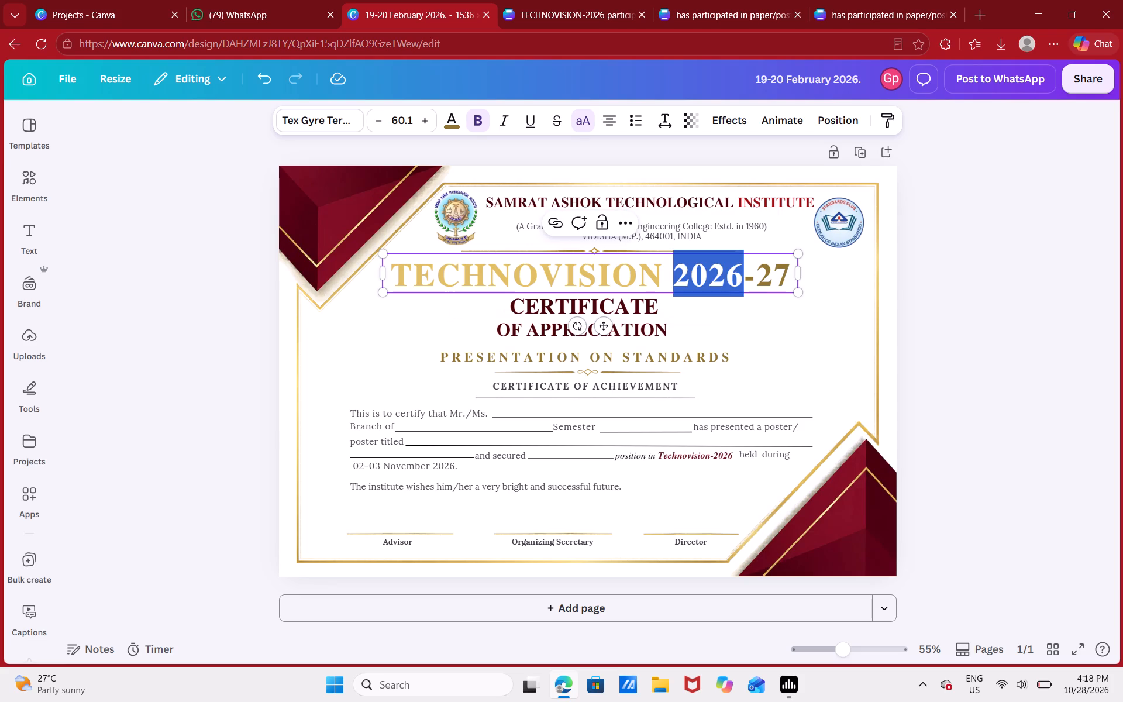
{"action": "key", "text": "shift+Right"}
{"action": "key", "text": "shift+Right"}
{"action": "key", "text": "shift+Right"}
{"action": "key", "text": "shift+Right"}
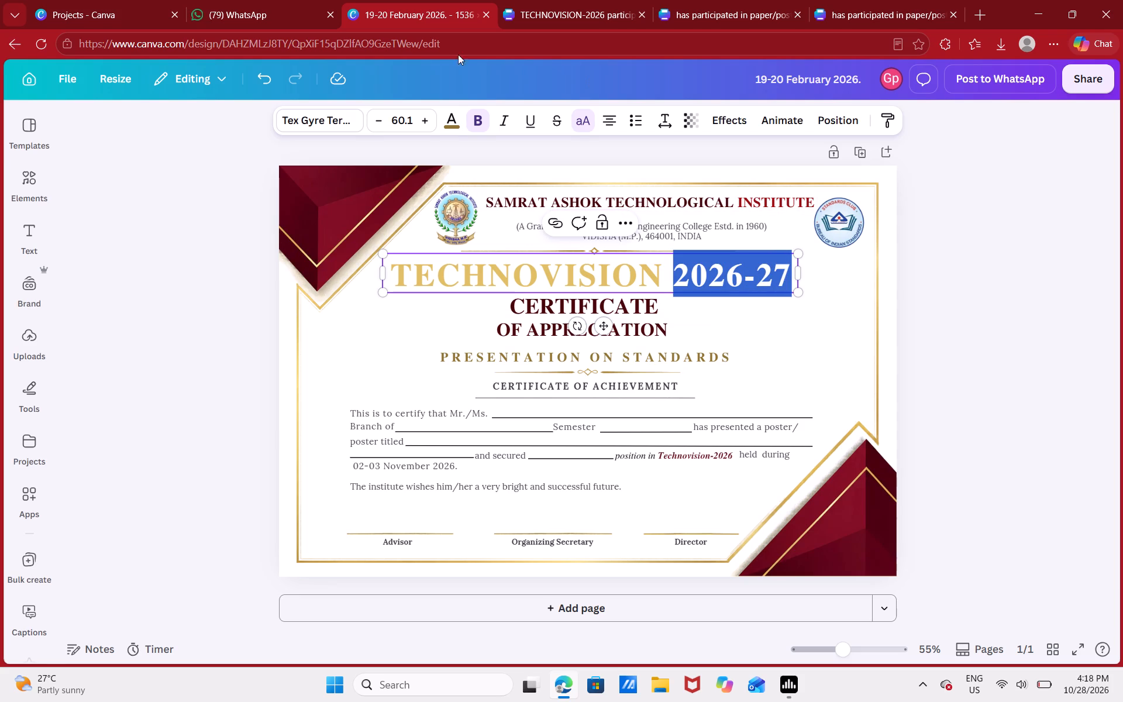
{"action": "left_click", "coordinate": [453, 119]}
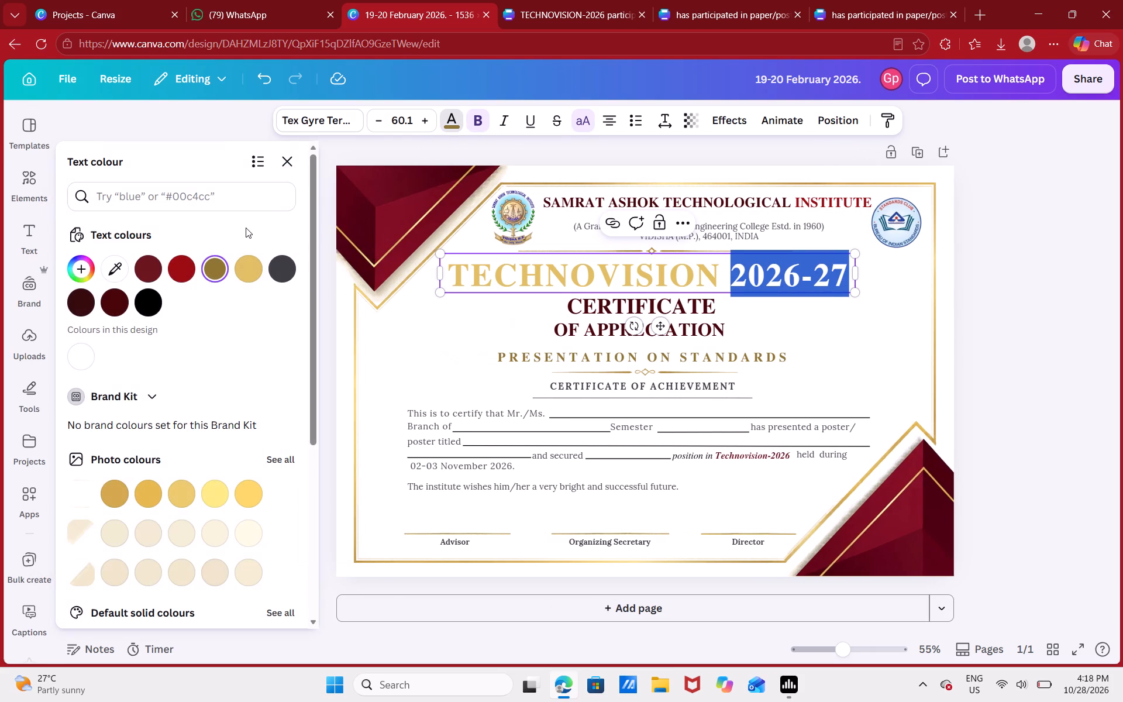
{"action": "left_click", "coordinate": [190, 263]}
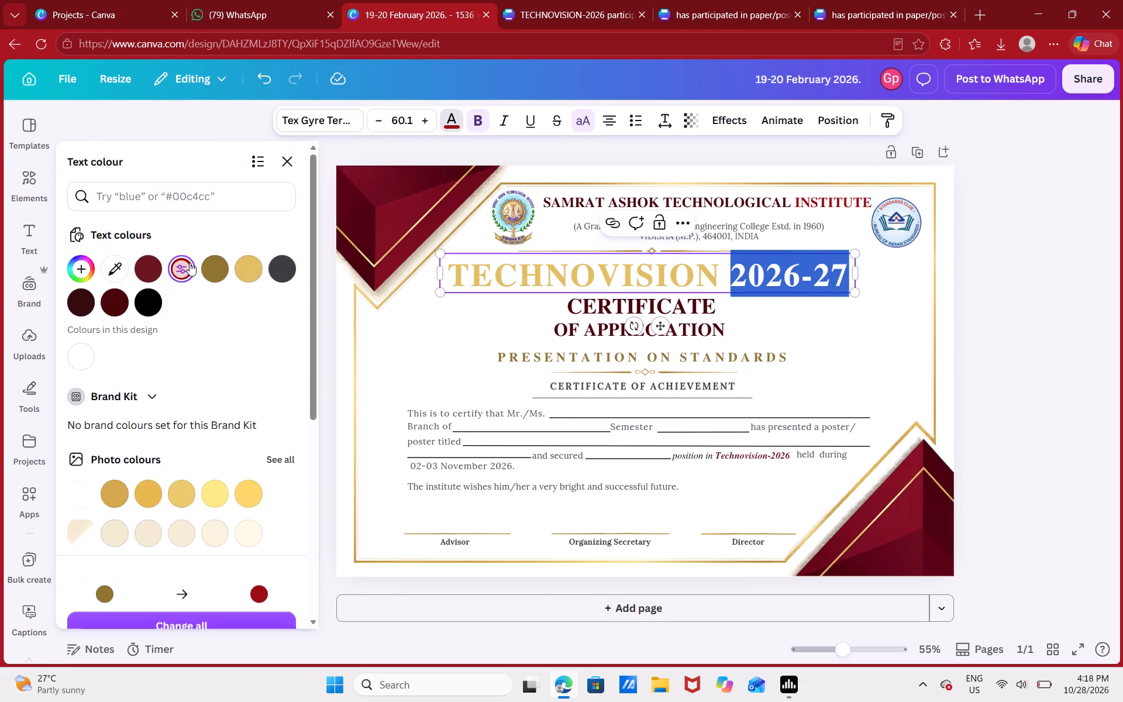
{"action": "left_click", "coordinate": [144, 267]}
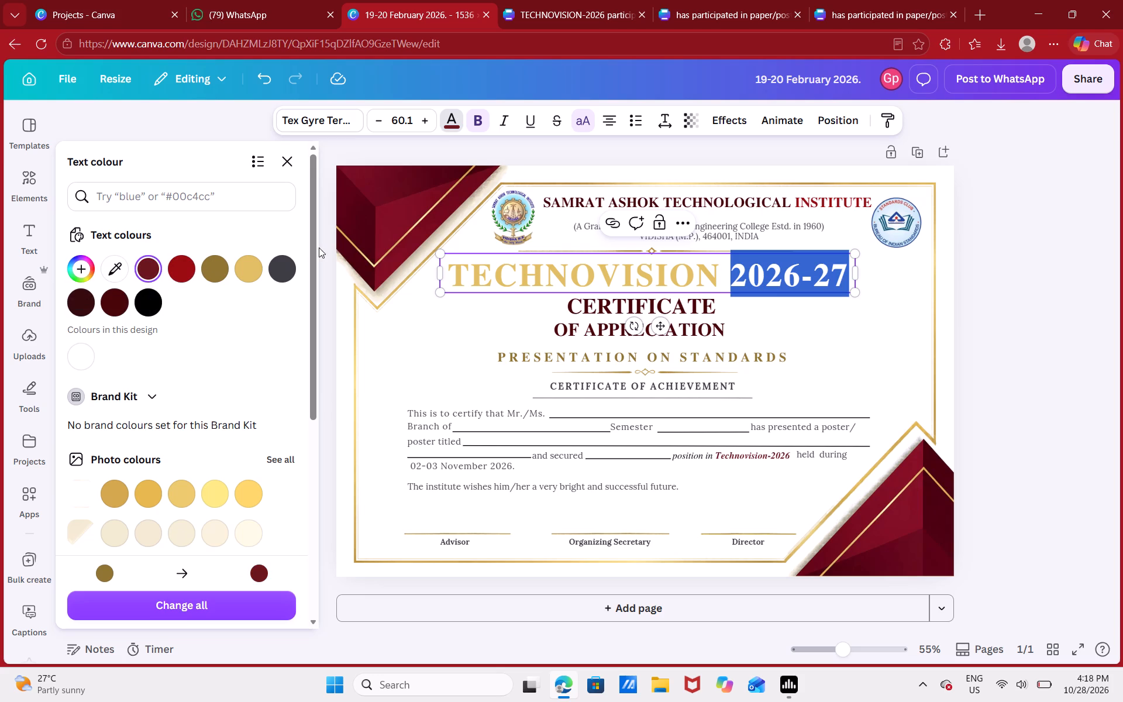
{"action": "left_click", "coordinate": [1005, 267]}
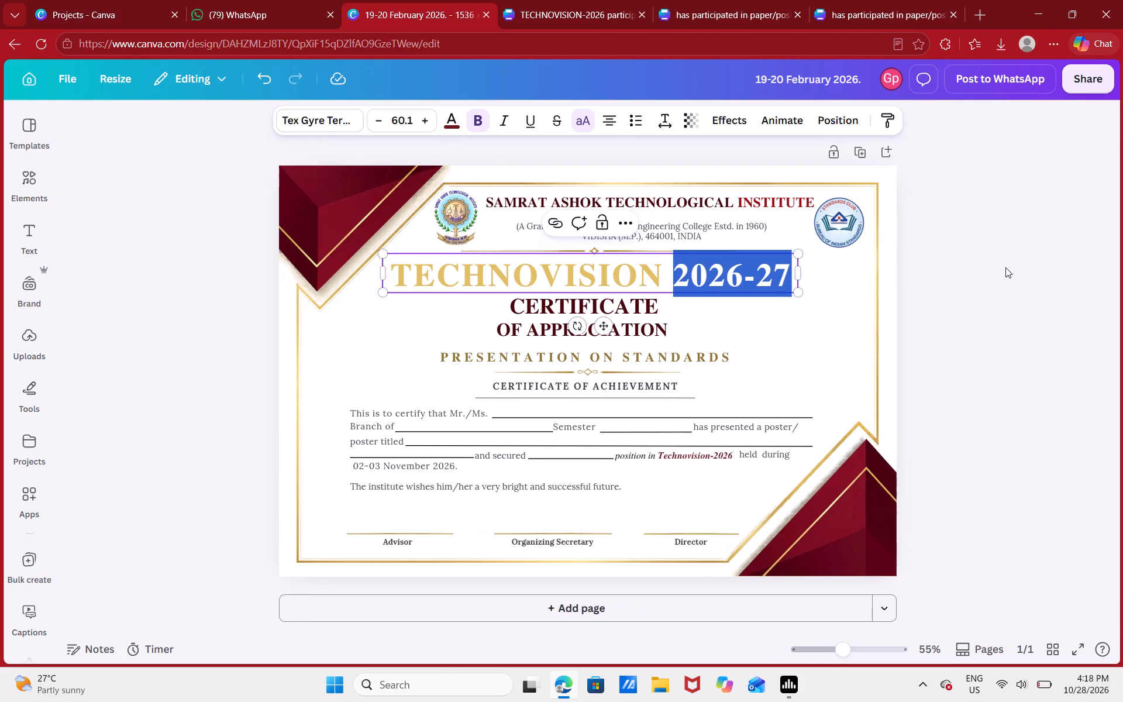
{"action": "left_click", "coordinate": [1005, 267]}
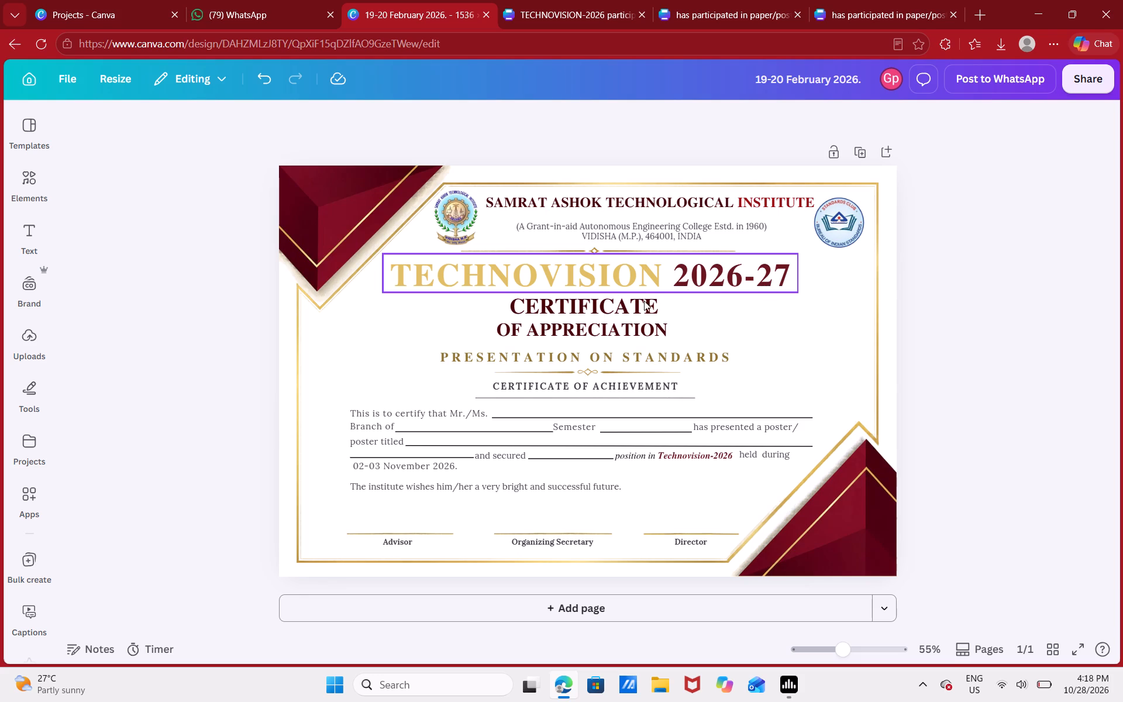
Reduce the font size of the "OF APPRECIATION" line to 25.1.
{"action": "left_click", "coordinate": [620, 309]}
{"action": "left_click", "coordinate": [631, 332]}
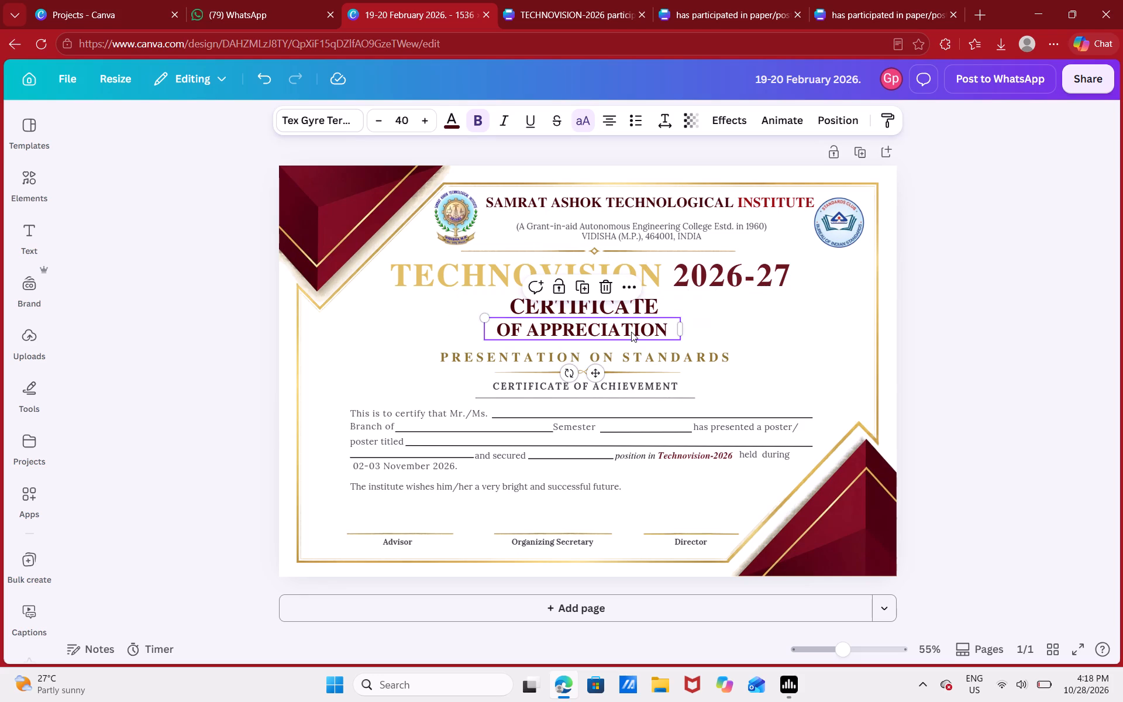
{"action": "triple_click", "coordinate": [384, 125]}
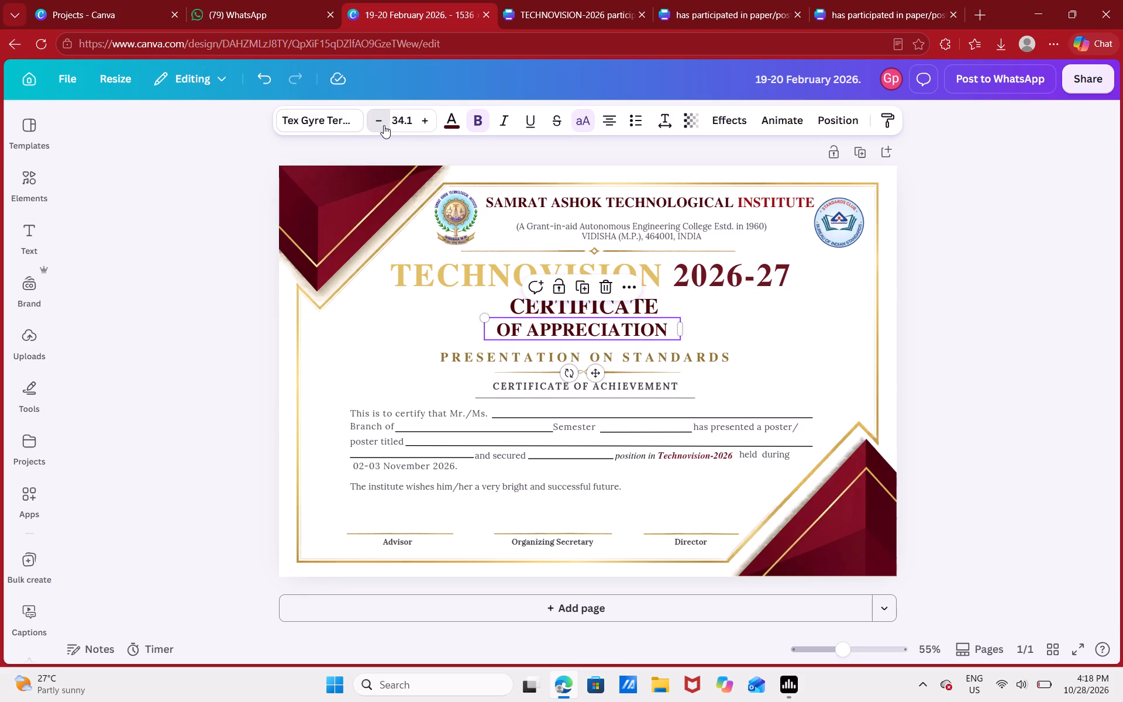
{"action": "triple_click", "coordinate": [384, 125]}
{"action": "triple_click", "coordinate": [384, 125]}
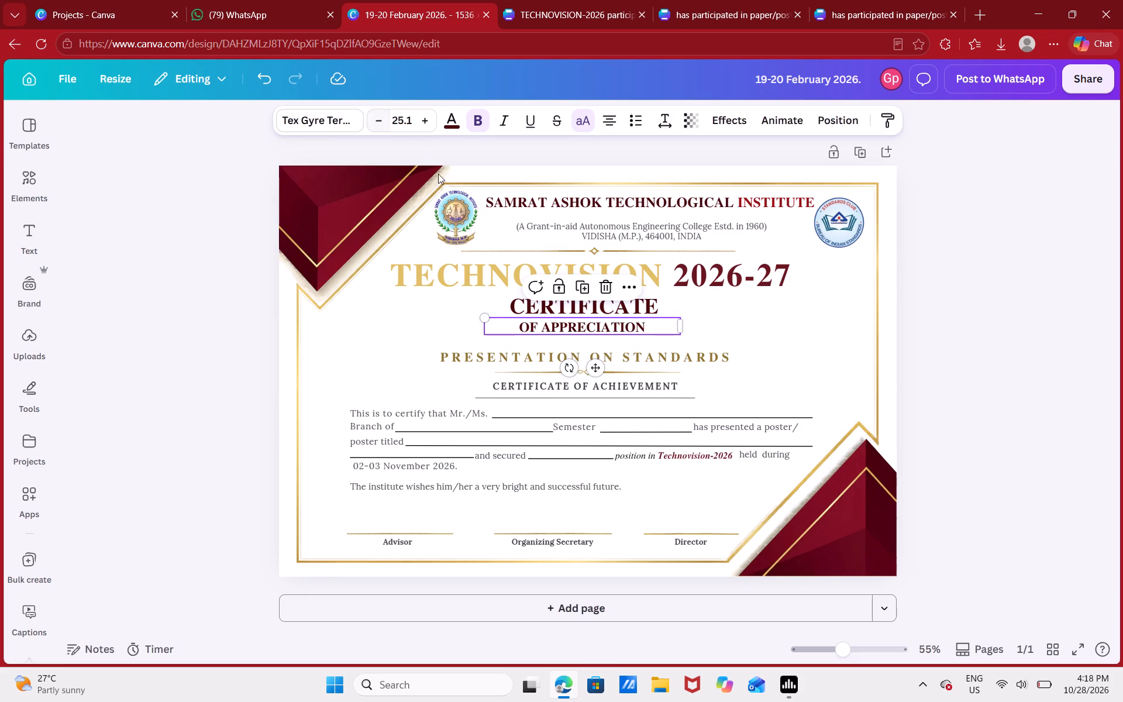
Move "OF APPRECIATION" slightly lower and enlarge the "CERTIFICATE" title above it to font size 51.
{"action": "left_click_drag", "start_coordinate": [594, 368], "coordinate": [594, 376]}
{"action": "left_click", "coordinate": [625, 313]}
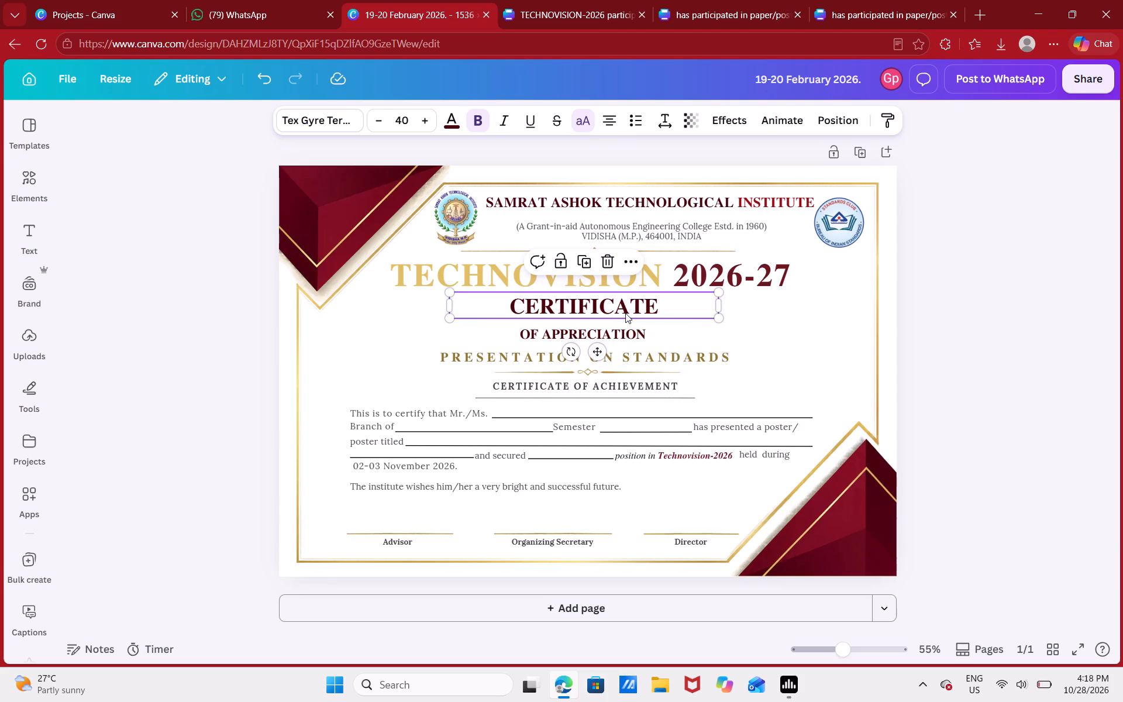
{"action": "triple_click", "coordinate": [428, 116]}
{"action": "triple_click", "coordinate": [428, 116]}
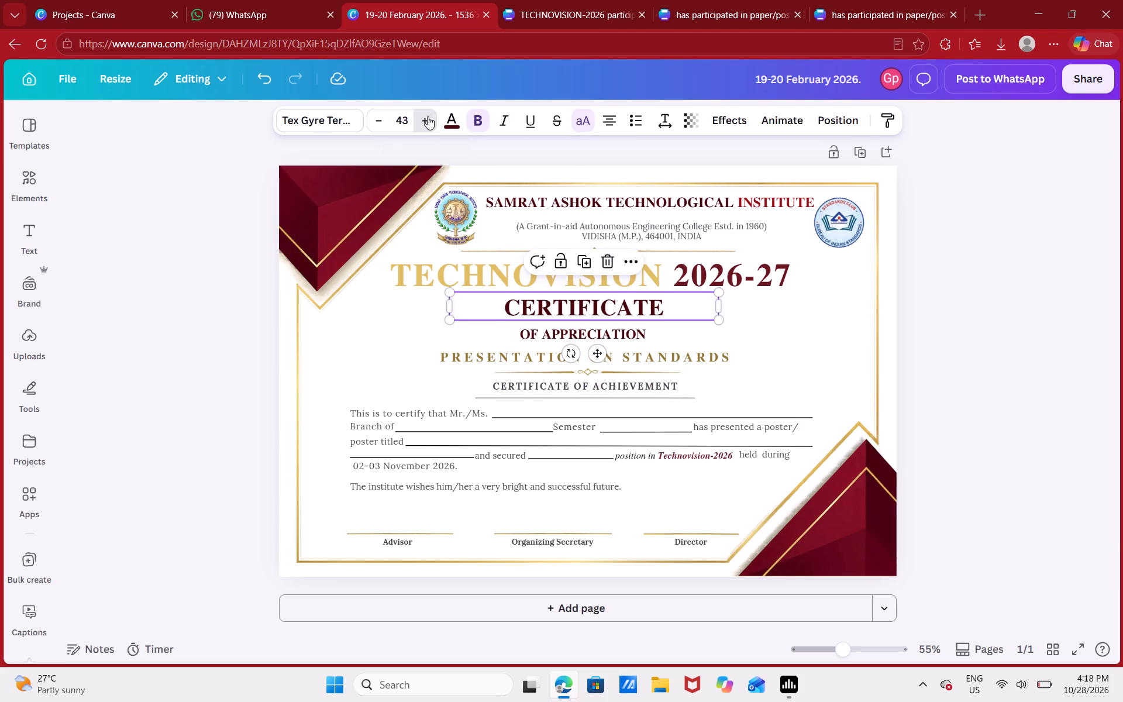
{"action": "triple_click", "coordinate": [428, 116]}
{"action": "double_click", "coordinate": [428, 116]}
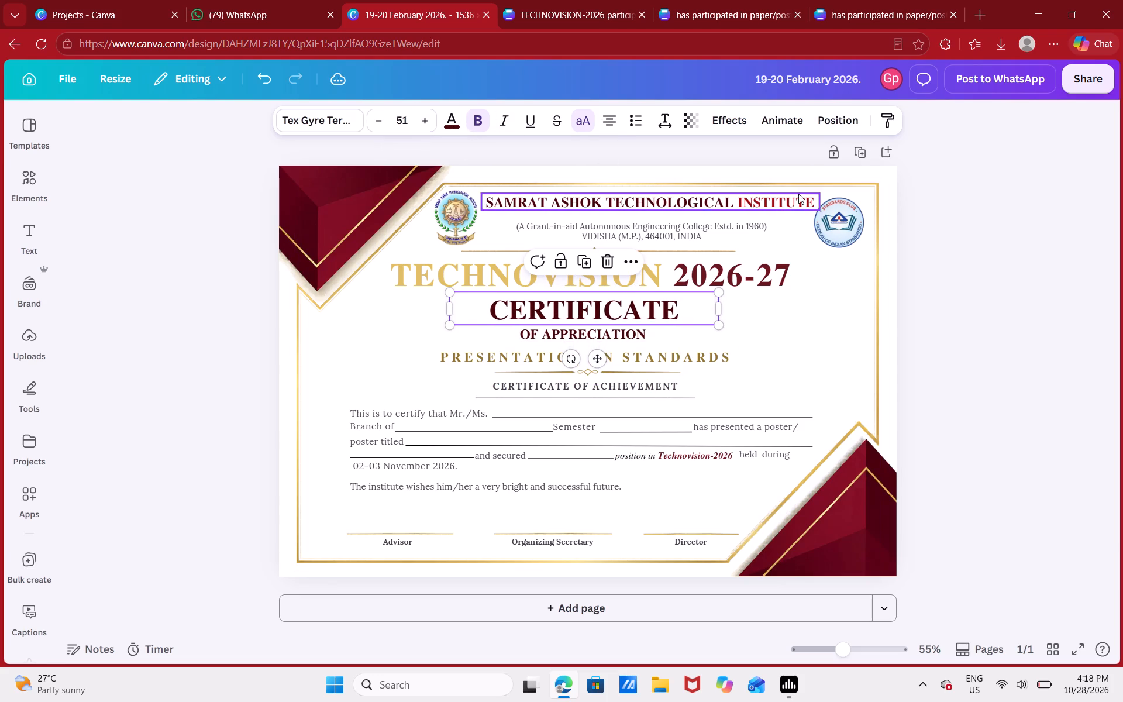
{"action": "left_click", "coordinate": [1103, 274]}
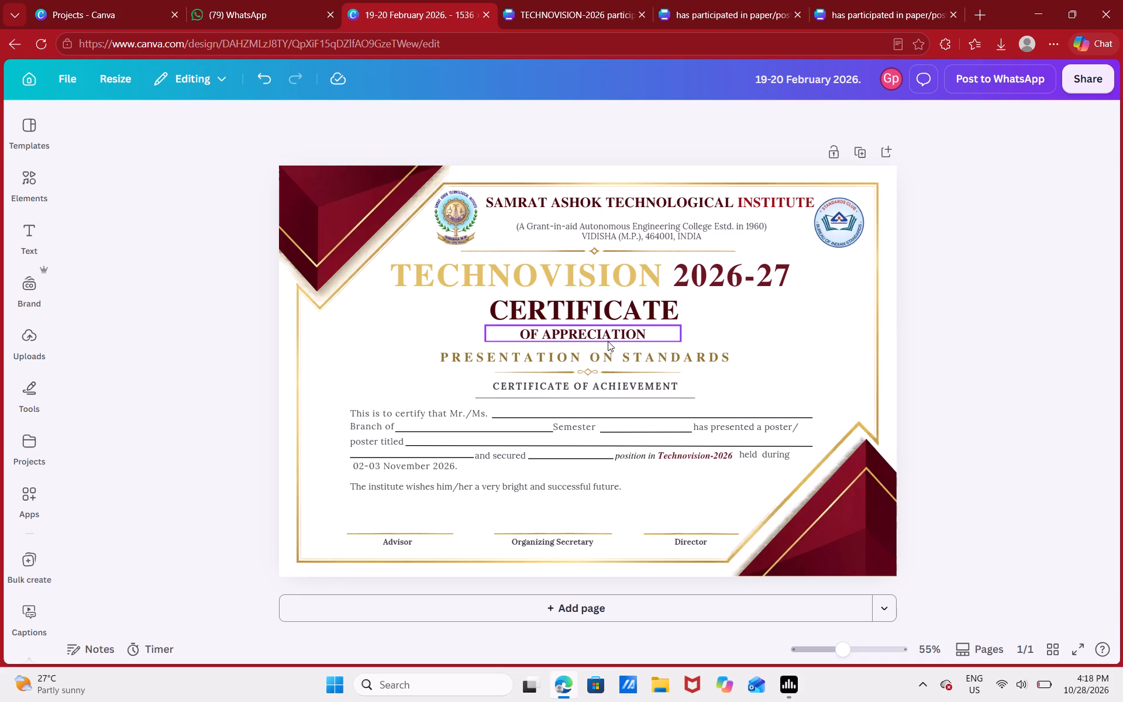
Delete the small "CERTIFICATE OF ACHIEVEMENT" line beneath the ornamental divider.
{"action": "left_click", "coordinate": [640, 341]}
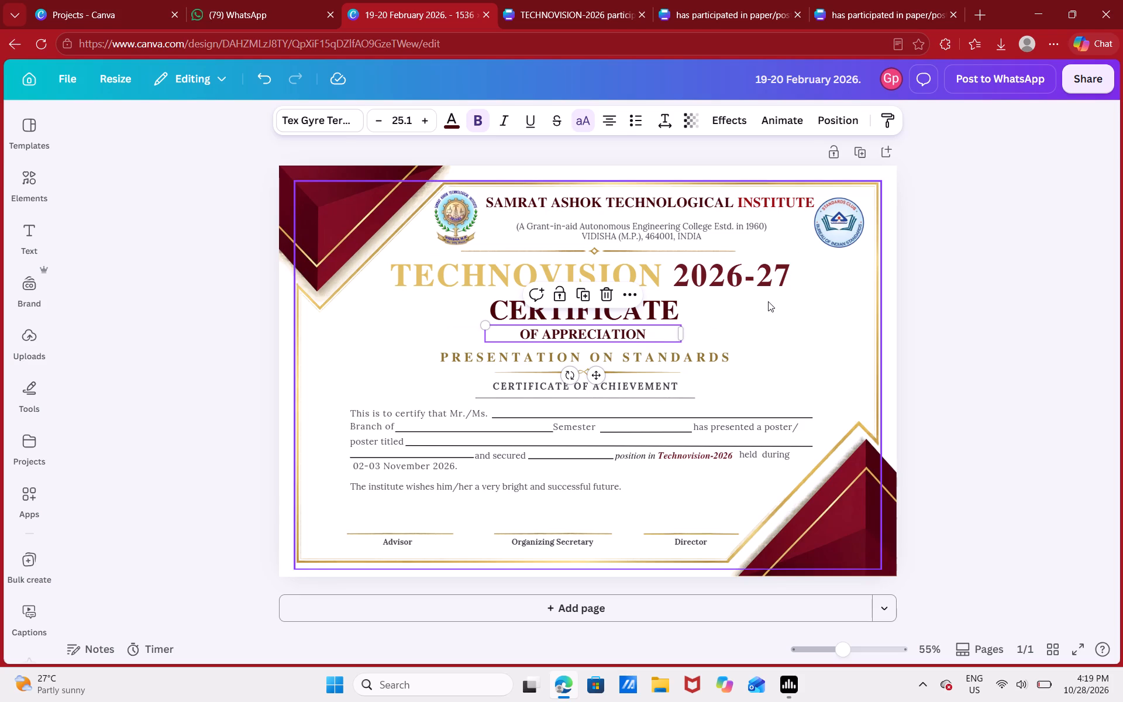
{"action": "left_click", "coordinate": [644, 388]}
{"action": "key", "text": "Delete"}
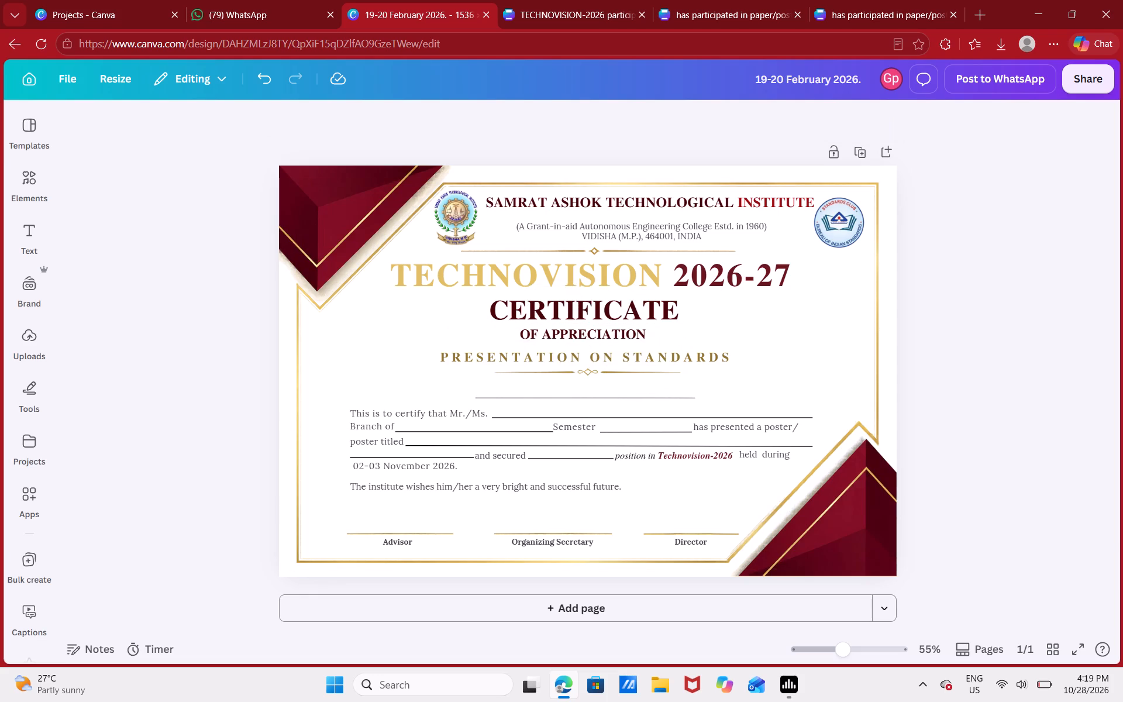
Replace "APPRECIATION" with "ACHIEVEMENT" in the line under the "CERTIFICATE" title.
{"action": "double_click", "coordinate": [588, 330]}
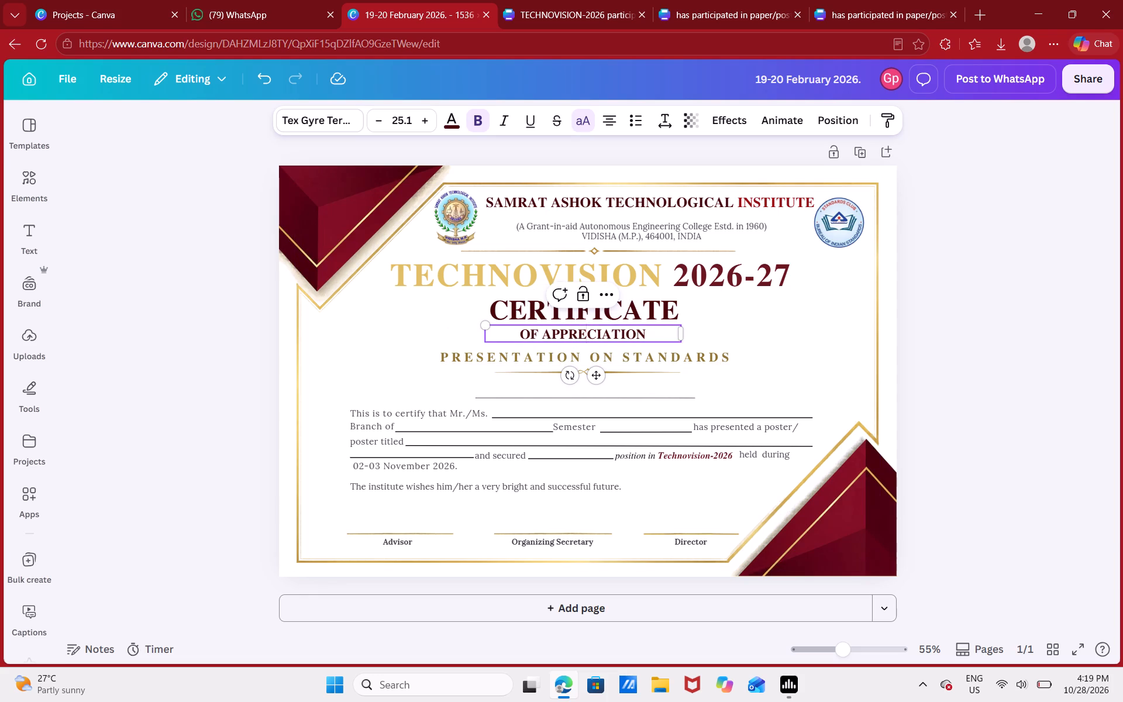
{"action": "left_click_drag", "start_coordinate": [545, 330], "coordinate": [646, 335]}
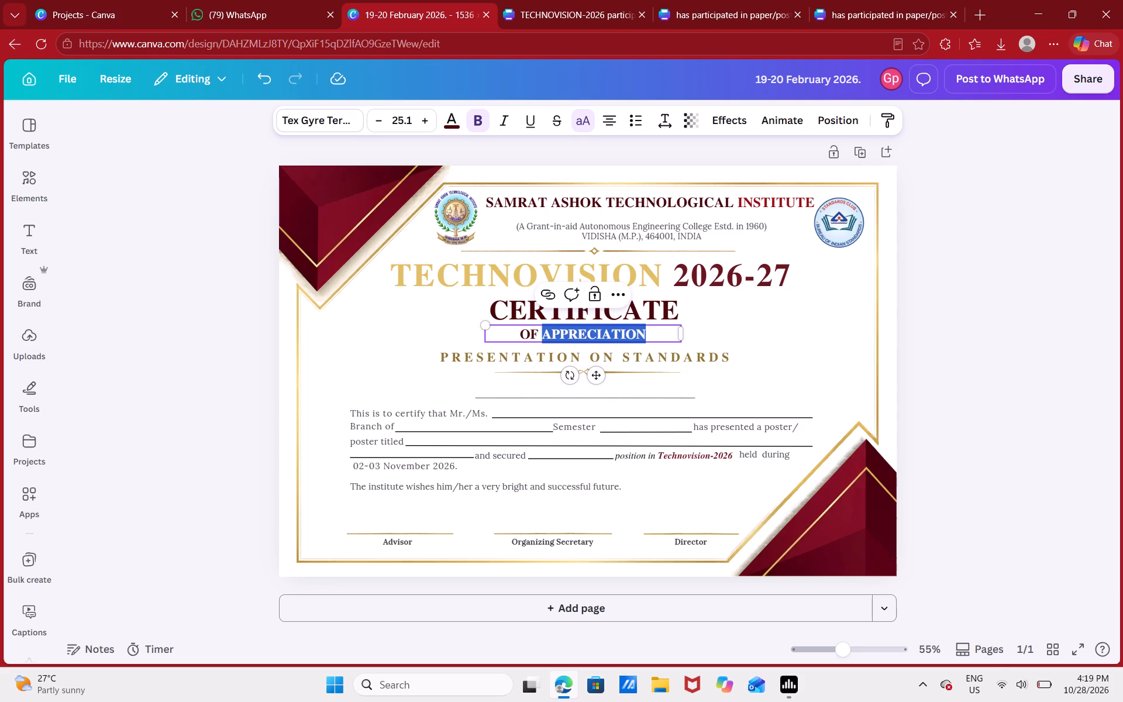
{"action": "type", "text": "Acho"}
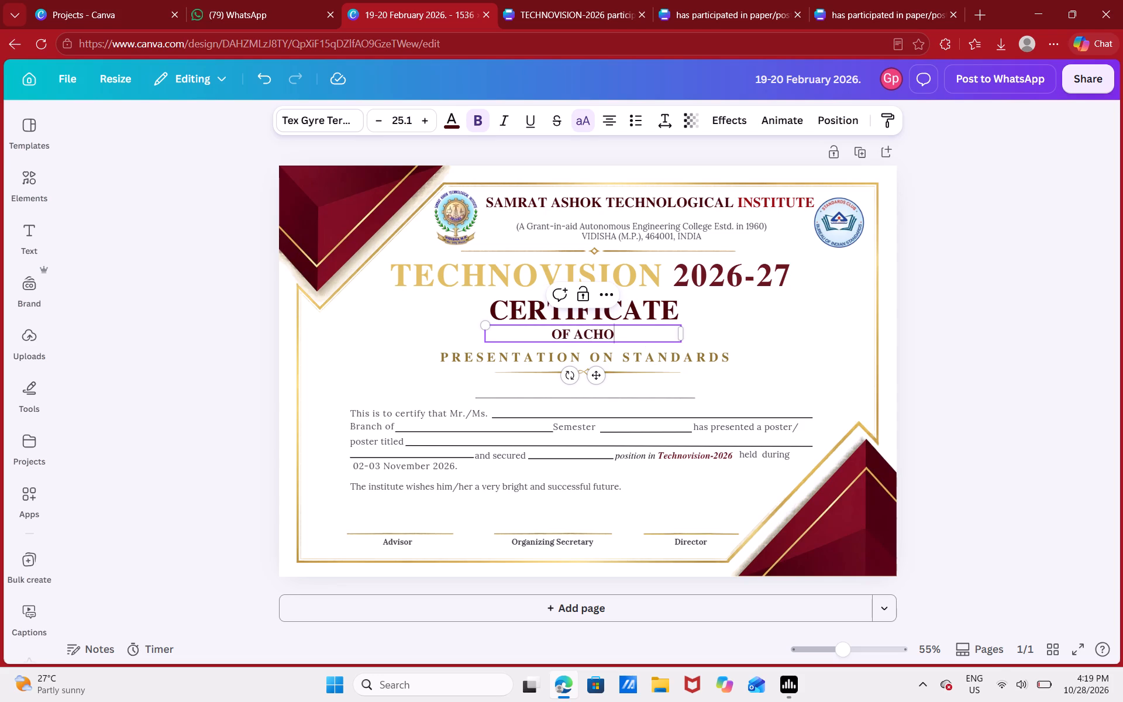
{"action": "key", "text": "BackSpace"}
{"action": "type", "text": "ievement"}
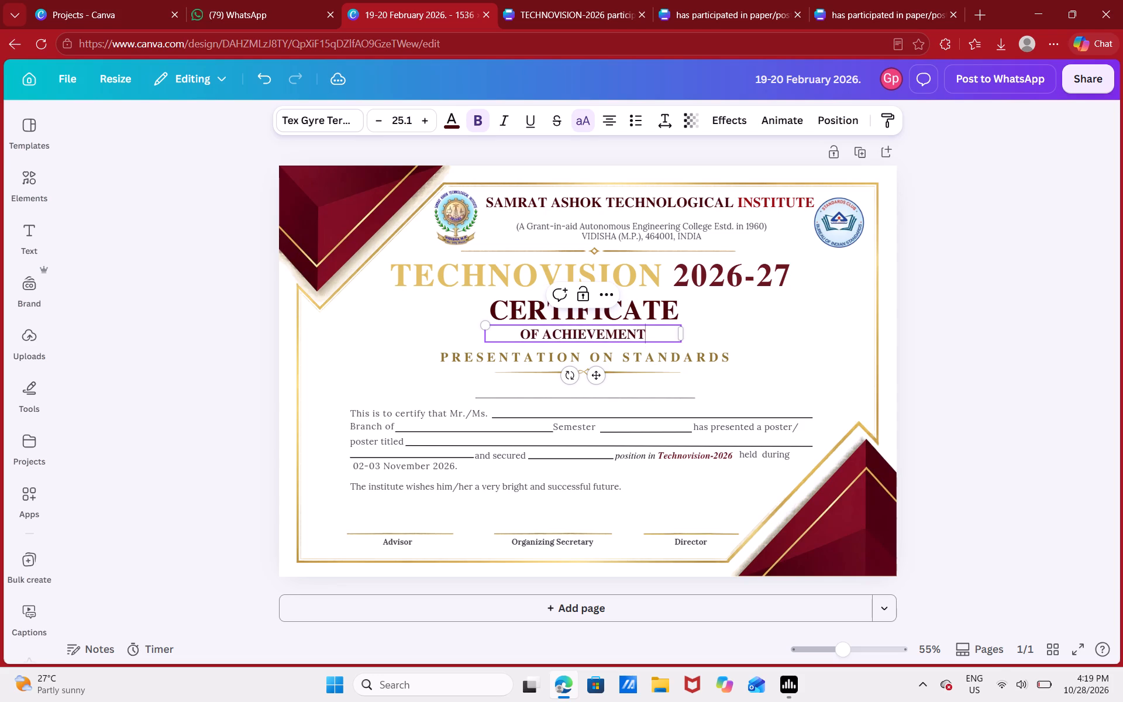
{"action": "left_click", "coordinate": [972, 318]}
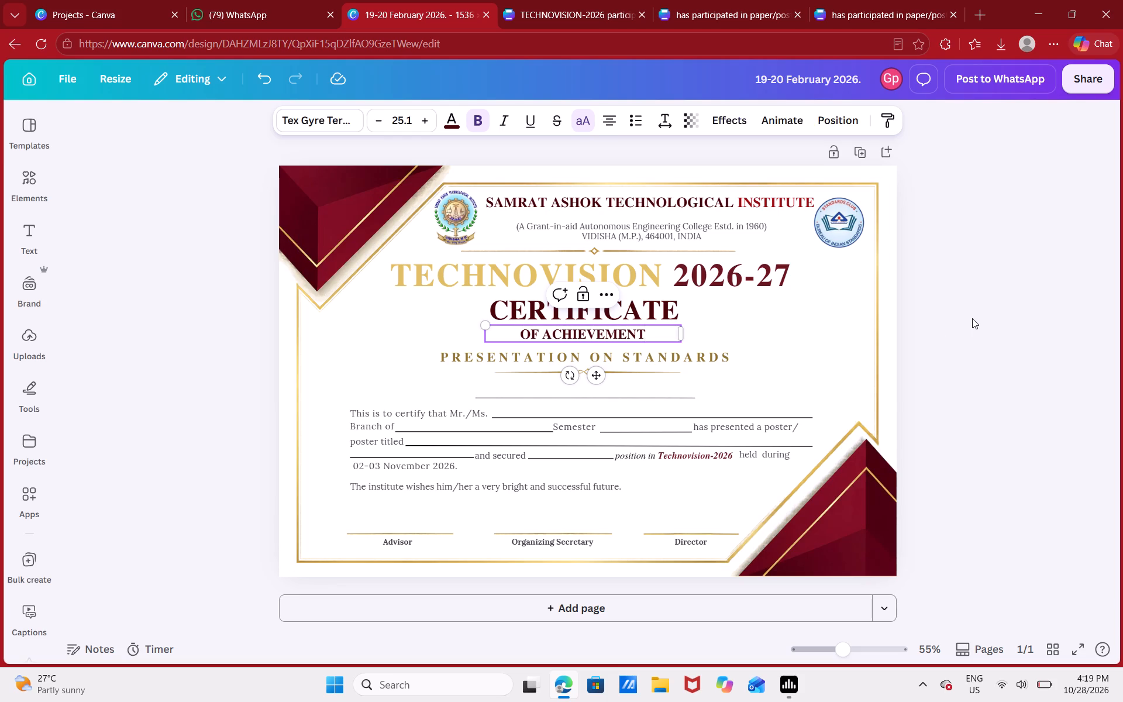
Move "PRESENTATION ON STANDARDS" up to sit directly beneath the "TECHNOVISION 2026-27" heading.
{"action": "left_click", "coordinate": [614, 356]}
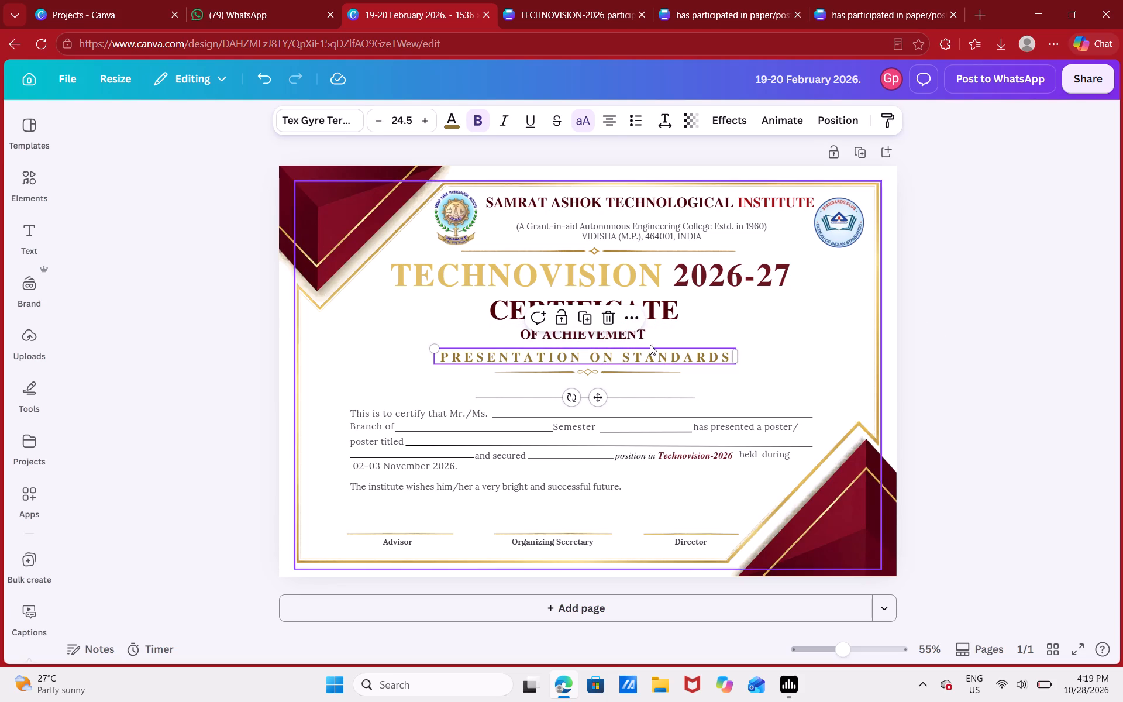
{"action": "left_click_drag", "start_coordinate": [668, 355], "coordinate": [663, 306]}
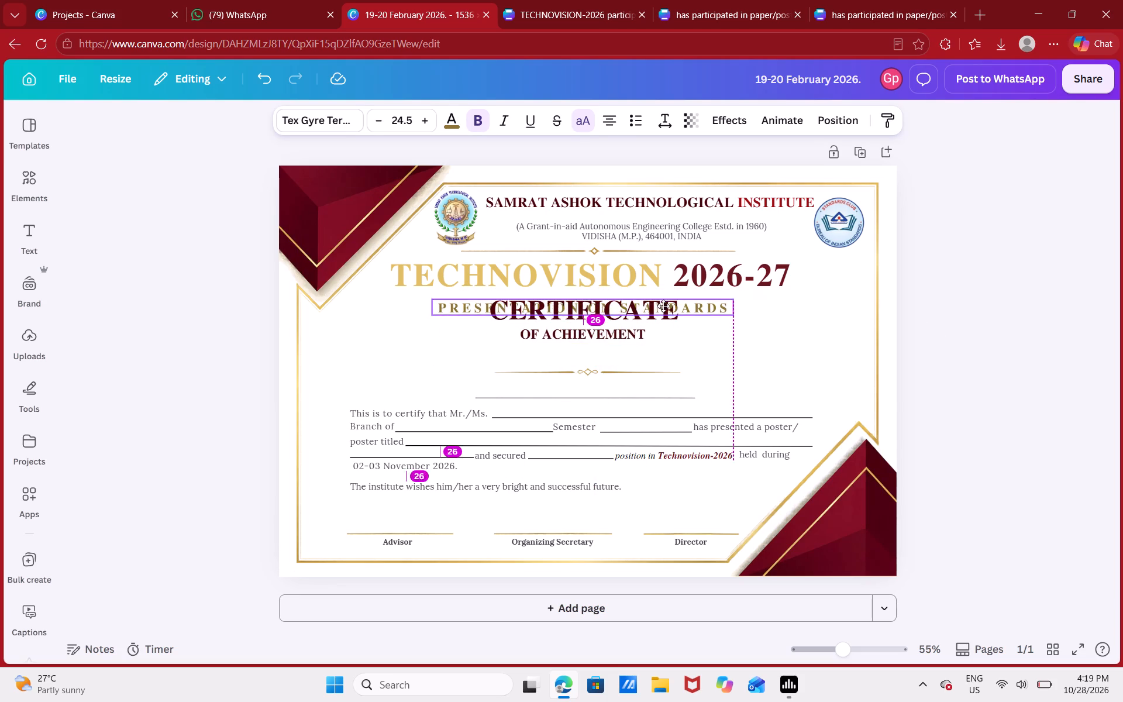
{"action": "left_click_drag", "start_coordinate": [663, 306], "coordinate": [669, 305]}
Move "CERTIFICATE" and "OF ACHIEVEMENT" below "PRESENTATION ON STANDARDS" and shift the ornamental divider slightly lower.
{"action": "left_click", "coordinate": [653, 319]}
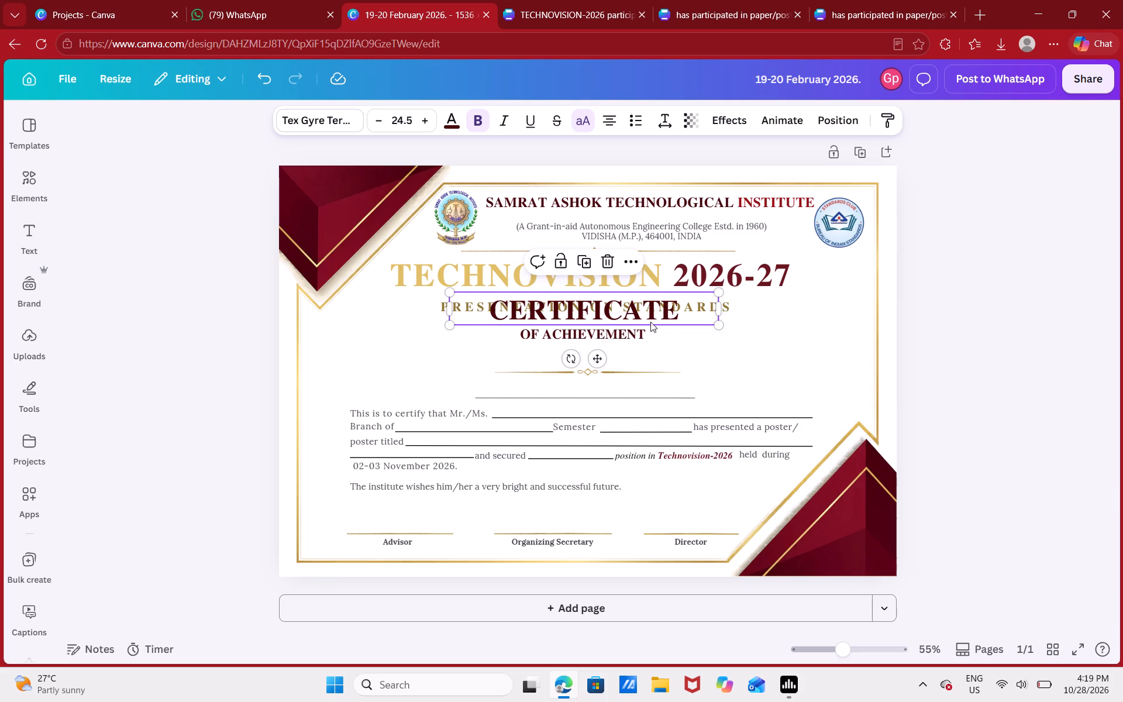
{"action": "left_click", "coordinate": [641, 328], "text": "shift"}
{"action": "left_click_drag", "start_coordinate": [641, 328], "coordinate": [639, 357]}
{"action": "left_click_drag", "start_coordinate": [671, 352], "coordinate": [669, 346]}
{"action": "left_click_drag", "start_coordinate": [660, 370], "coordinate": [660, 381]}
Scale "CERTIFICATE" and "OF ACHIEVEMENT" up together to font sizes 57.5 and 28.3, and reposition them centrally above the ornamental divider.
{"action": "left_click", "coordinate": [660, 357]}
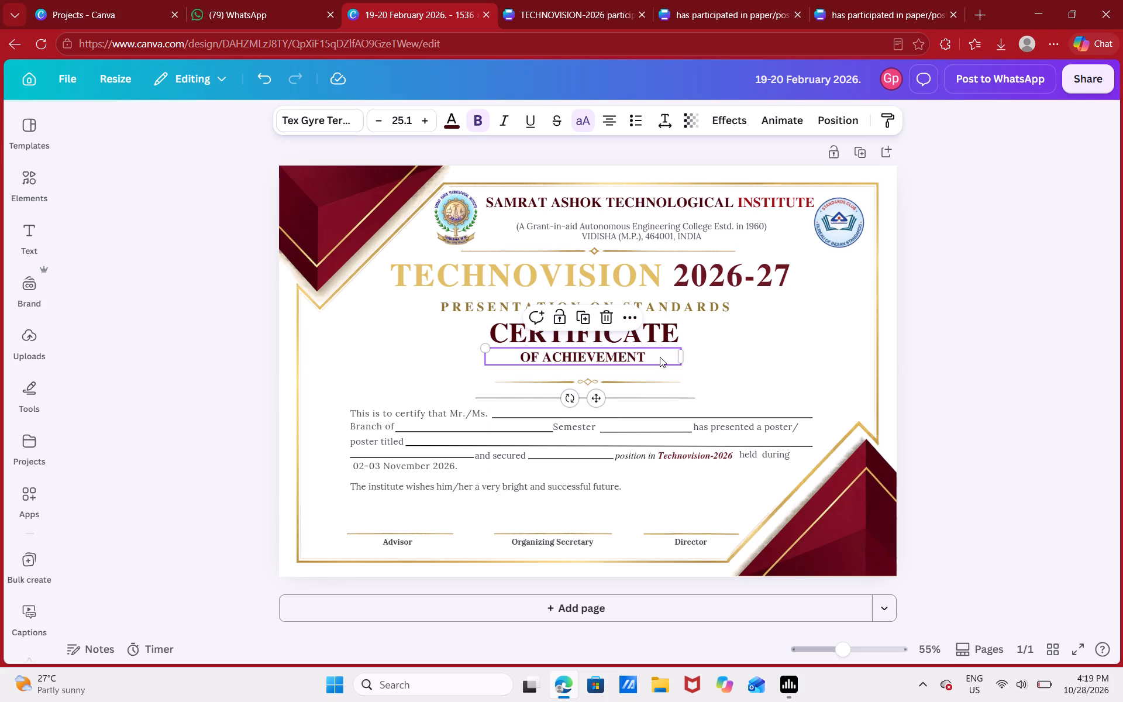
{"action": "left_click", "coordinate": [662, 338], "text": "shift"}
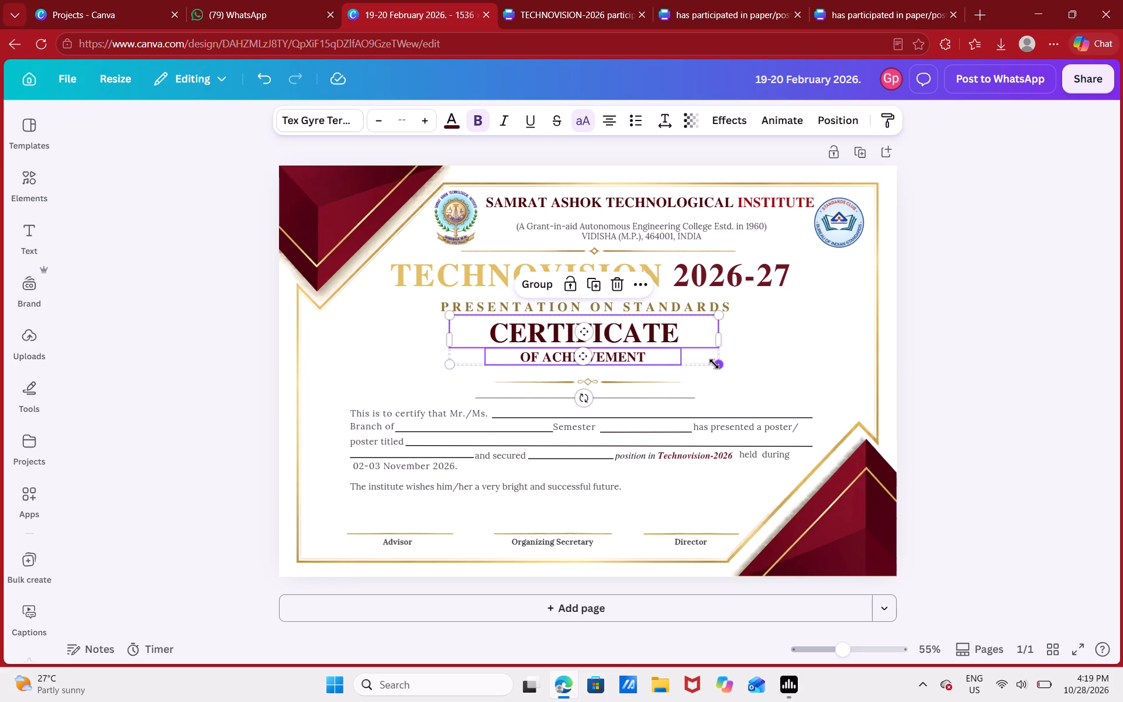
{"action": "left_click_drag", "start_coordinate": [713, 359], "coordinate": [729, 365]}
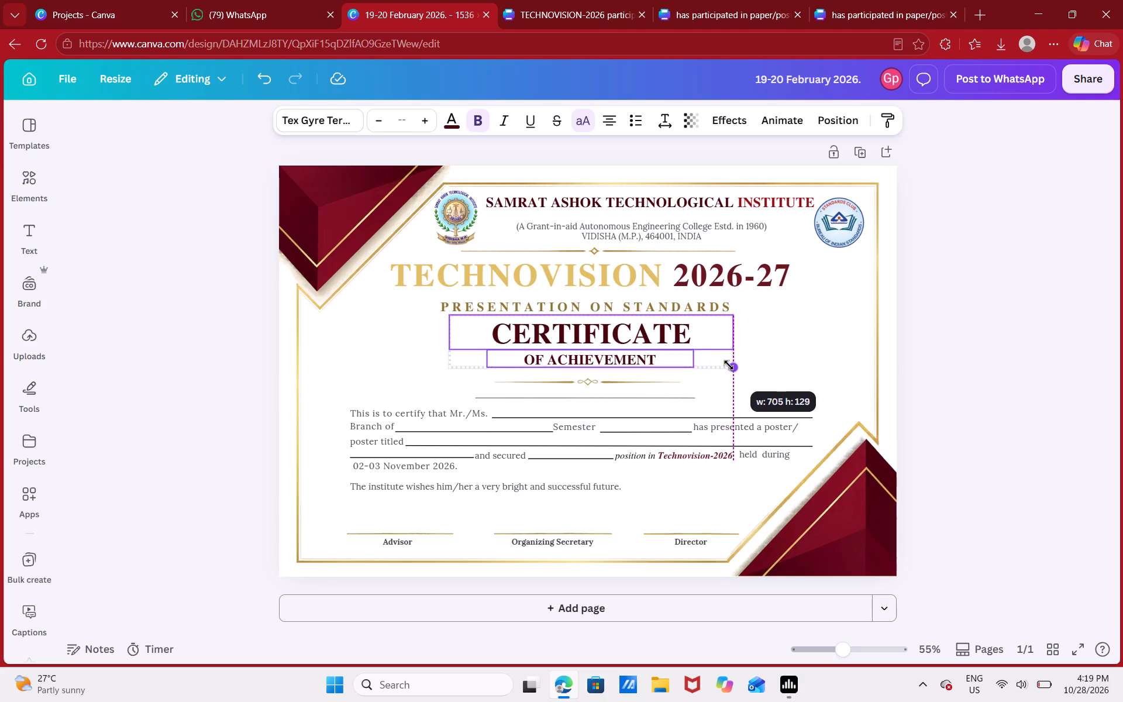
{"action": "left_click_drag", "start_coordinate": [729, 365], "coordinate": [745, 371]}
{"action": "left_click_drag", "start_coordinate": [721, 354], "coordinate": [718, 354]}
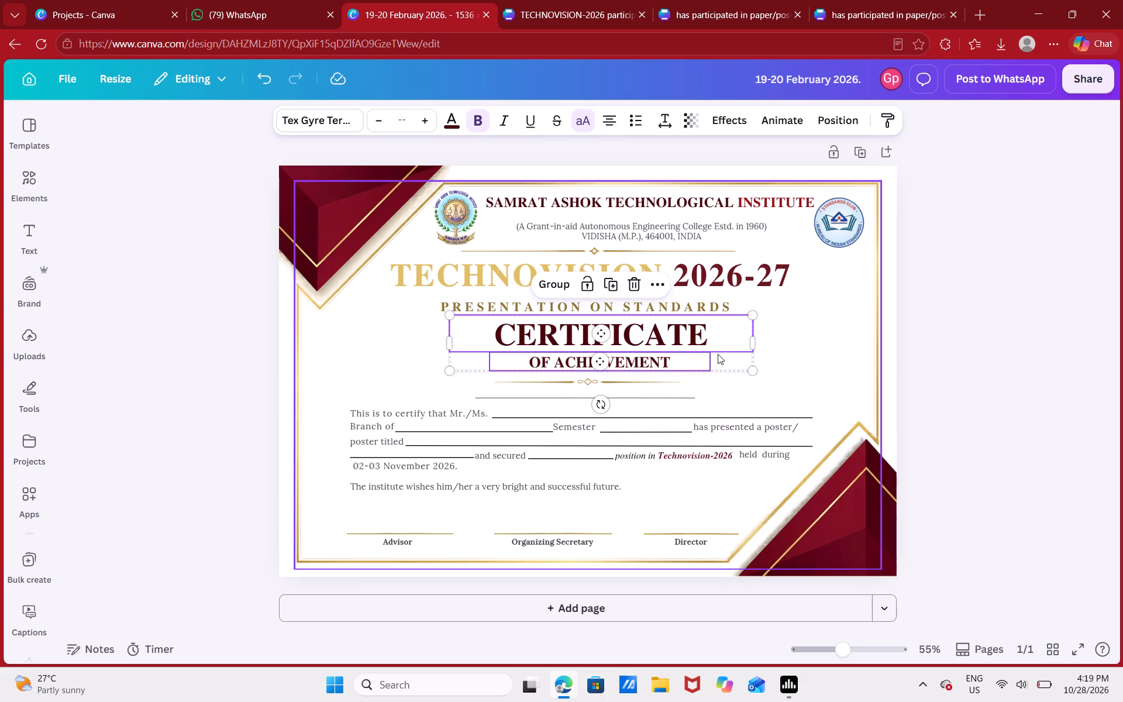
{"action": "left_click_drag", "start_coordinate": [718, 354], "coordinate": [712, 357]}
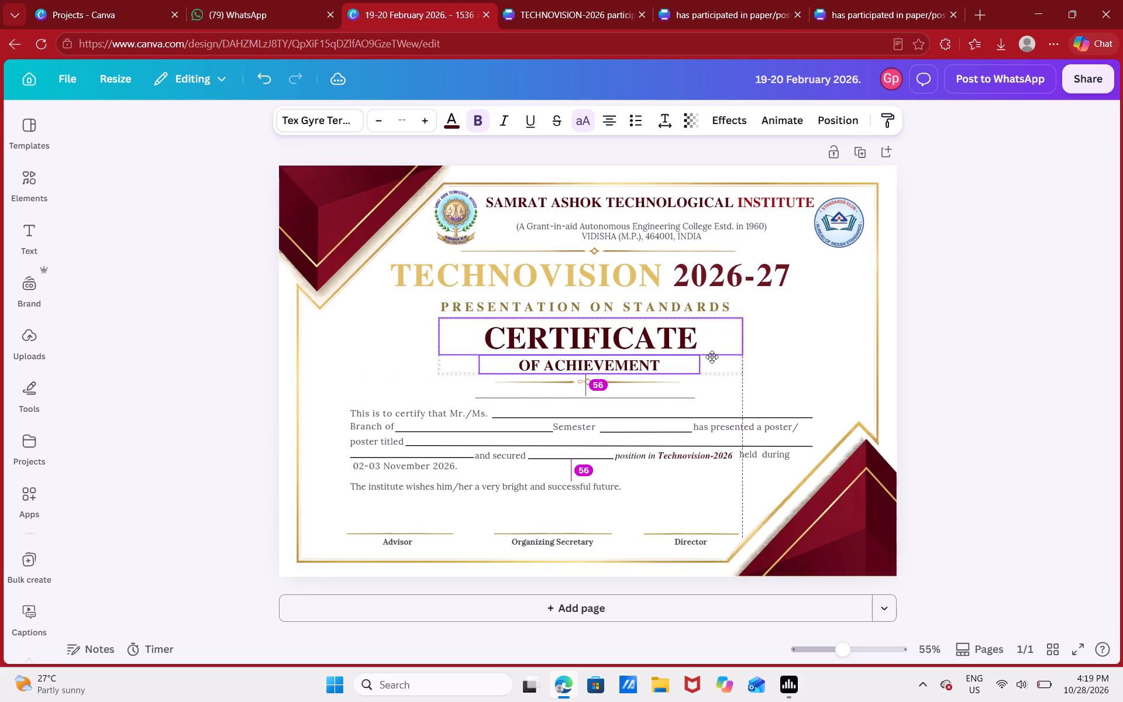
{"action": "left_click_drag", "start_coordinate": [712, 357], "coordinate": [707, 357]}
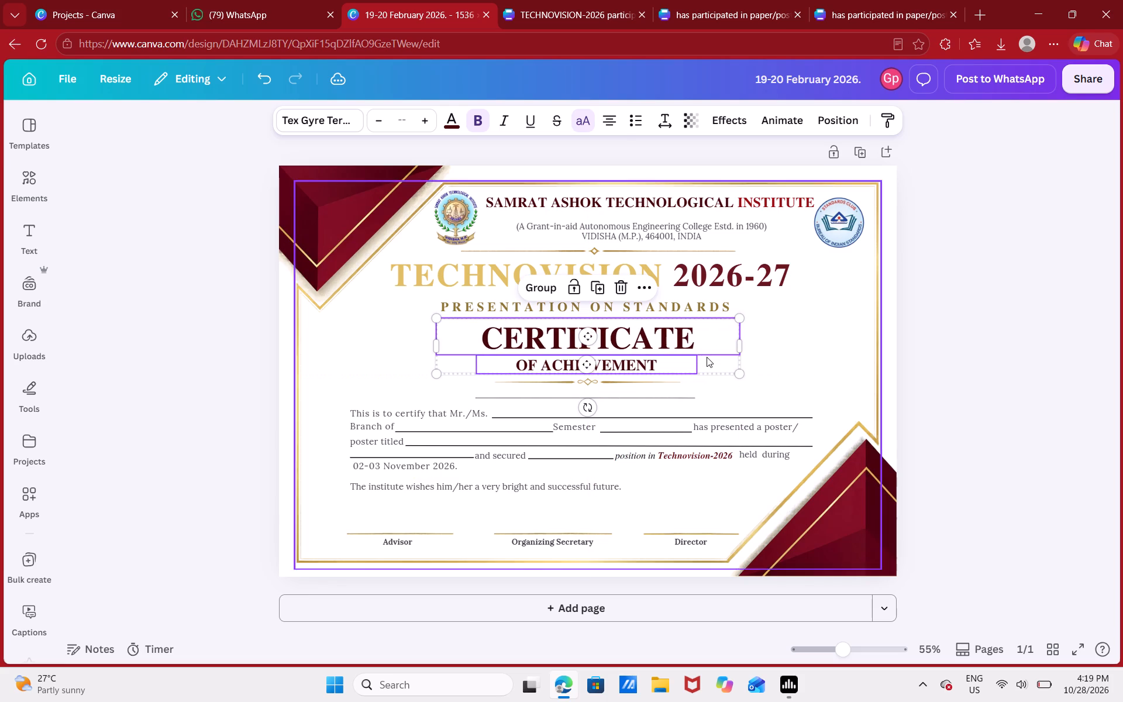
{"action": "left_click", "coordinate": [972, 347]}
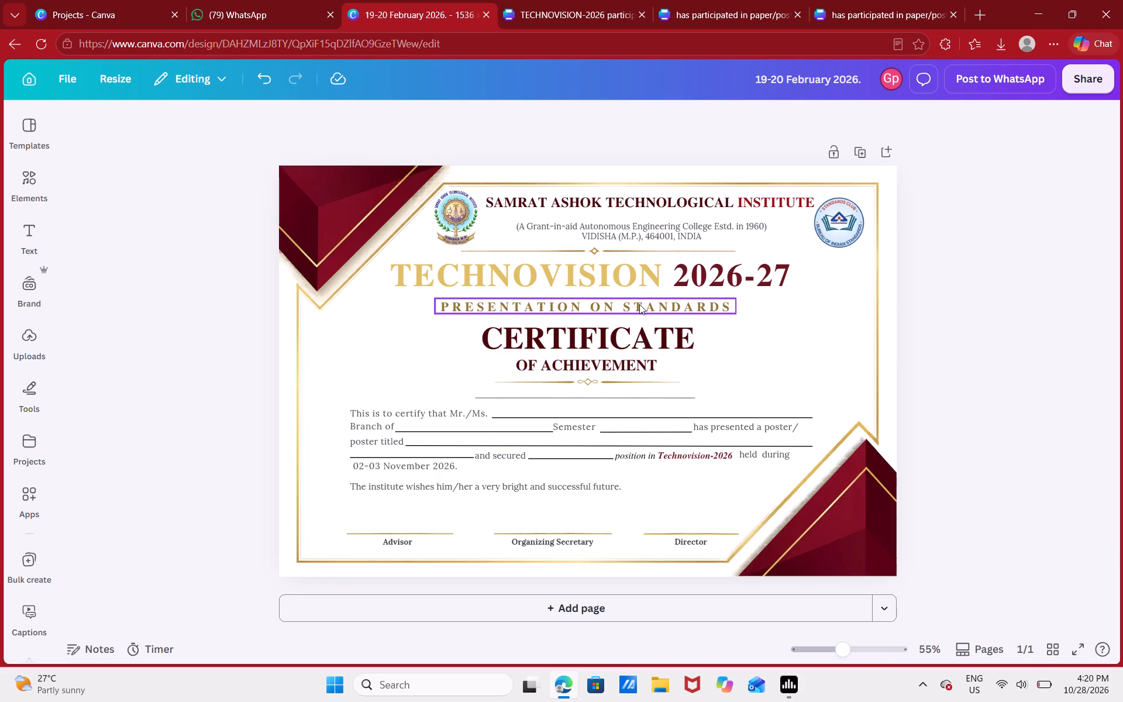
Delete the large "CERTIFICATE" title.
{"action": "left_click", "coordinate": [673, 332]}
{"action": "left_click", "coordinate": [724, 316]}
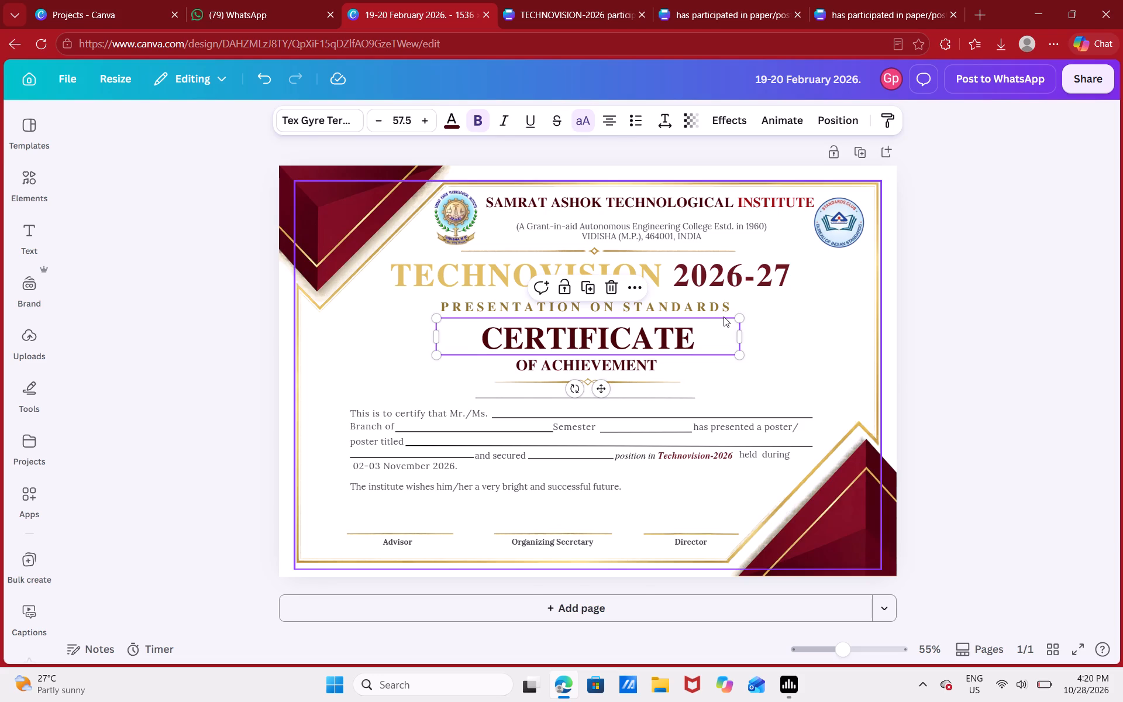
{"action": "left_click", "coordinate": [698, 333]}
{"action": "key", "text": "Delete"}
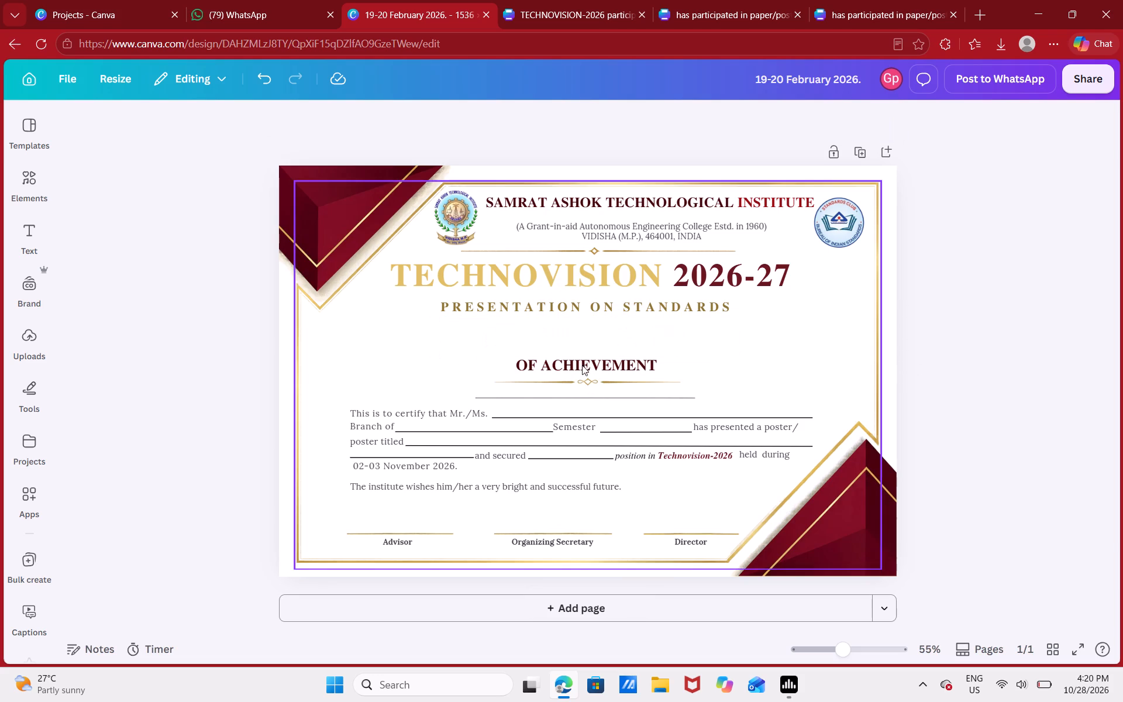
Add "CERTIFICATE" before "OF ACHIEVEMENT" and widen the text box so the title fits on one line.
{"action": "double_click", "coordinate": [513, 355]}
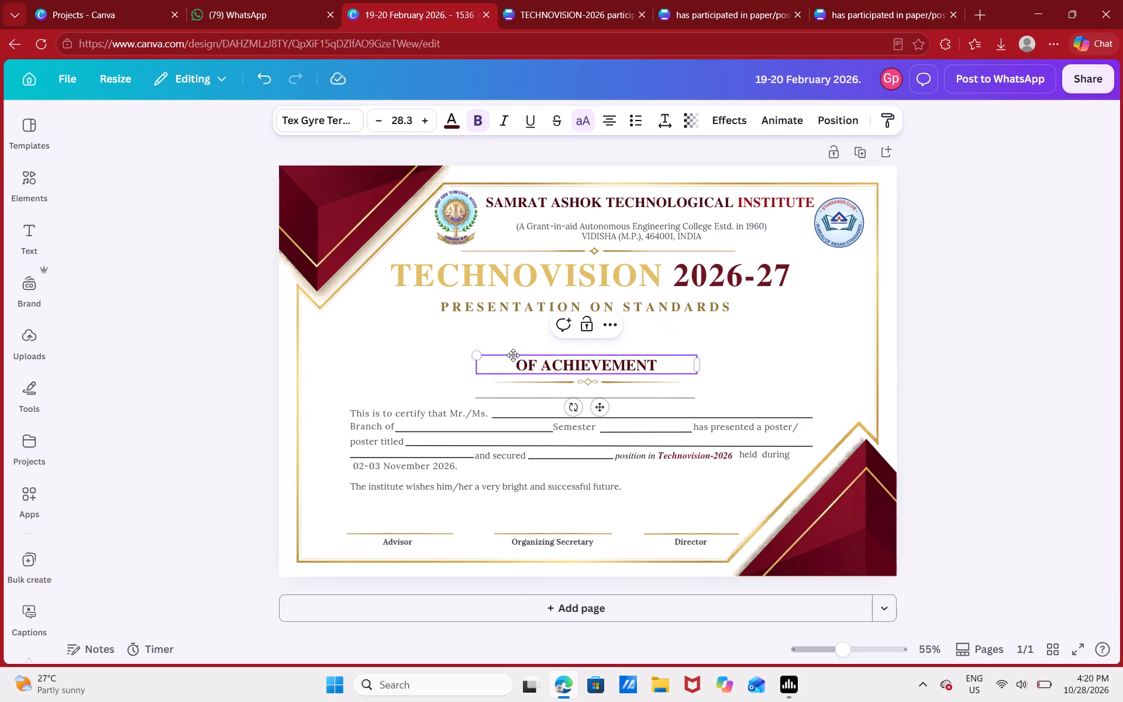
{"action": "type", "text": "Certificate"}
{"action": "key", "text": "space"}
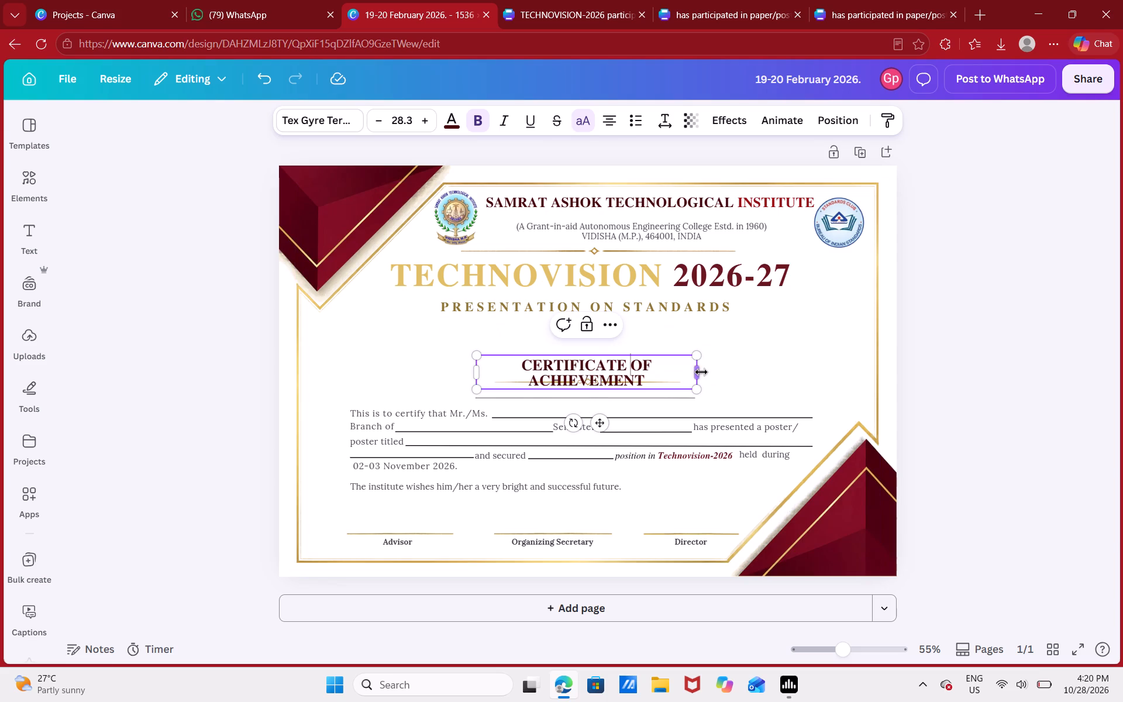
{"action": "left_click", "coordinate": [700, 372]}
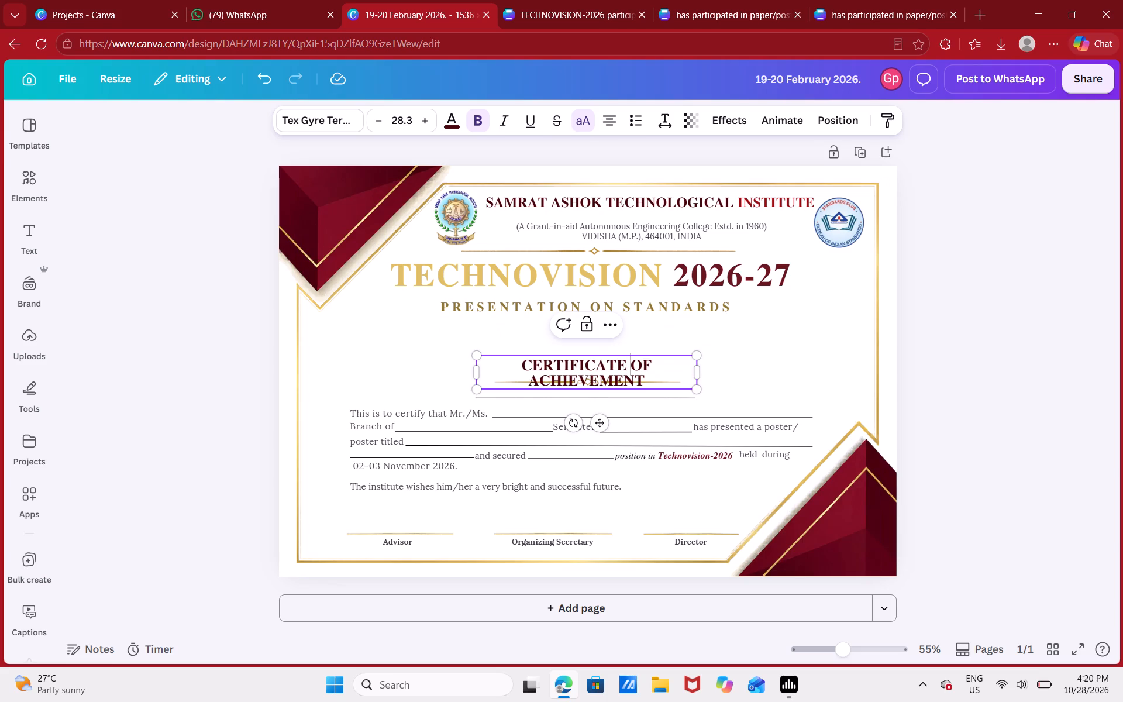
{"action": "left_click", "coordinate": [696, 372]}
{"action": "left_click", "coordinate": [779, 367]}
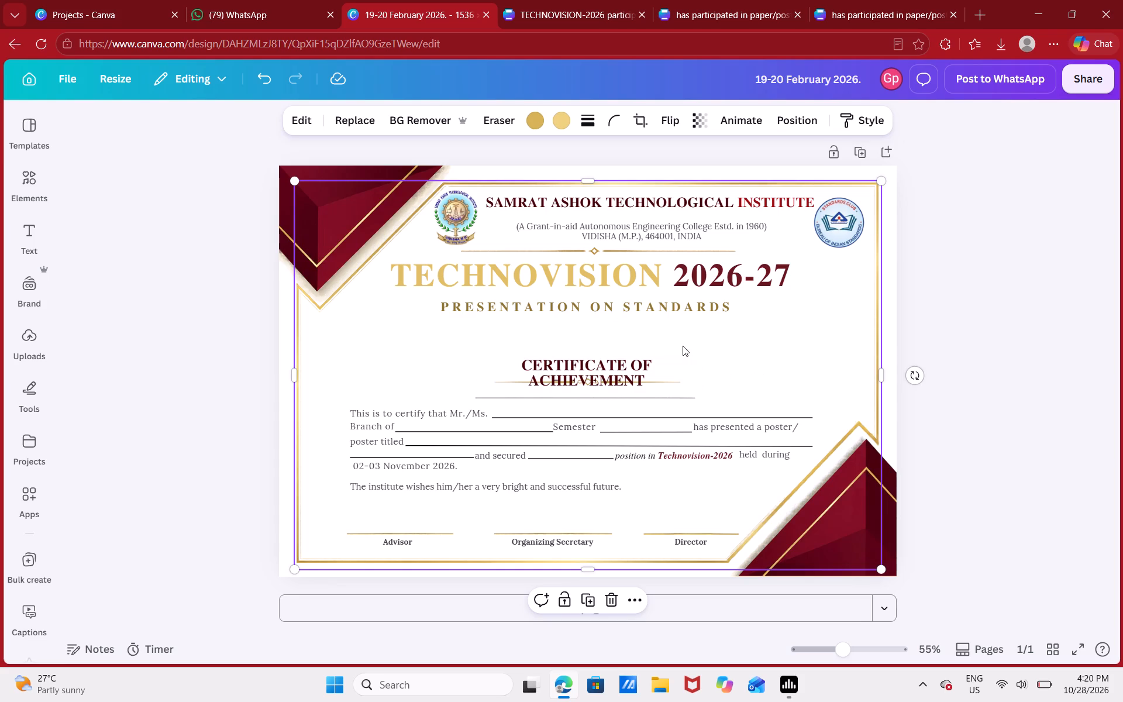
{"action": "left_click", "coordinate": [659, 356]}
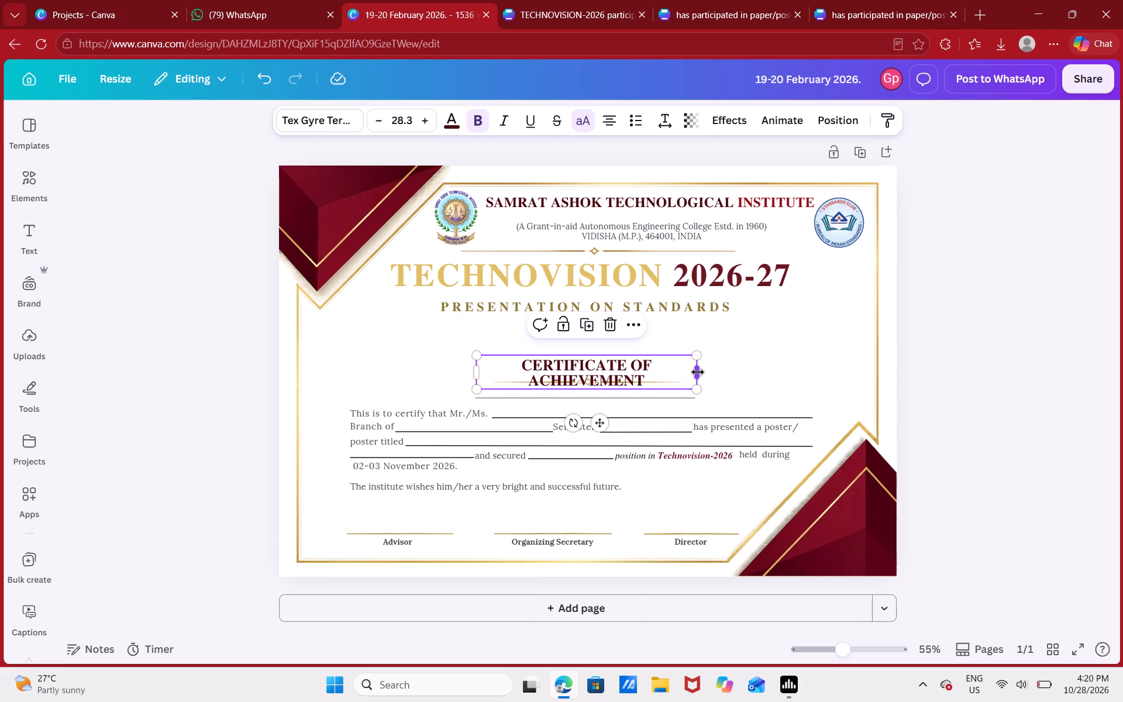
{"action": "left_click_drag", "start_coordinate": [698, 372], "coordinate": [787, 364]}
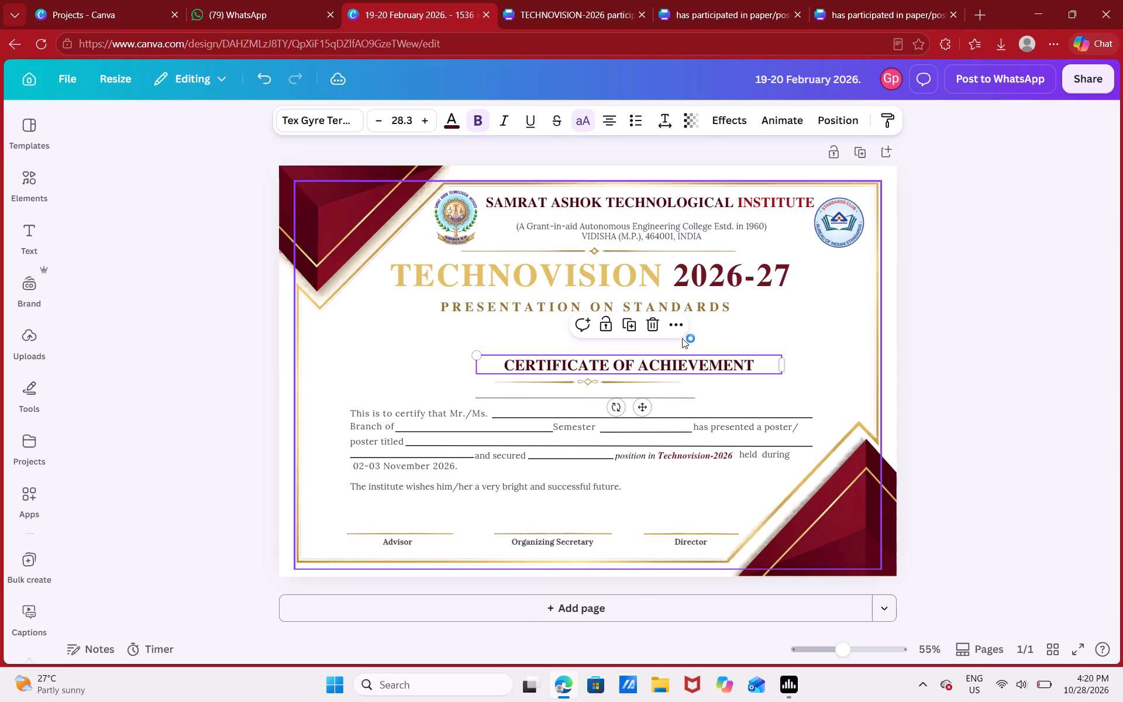
Align the "CERTIFICATE OF ACHIEVEMENT" title to the horizontal centre of the page.
{"action": "left_click", "coordinate": [678, 327]}
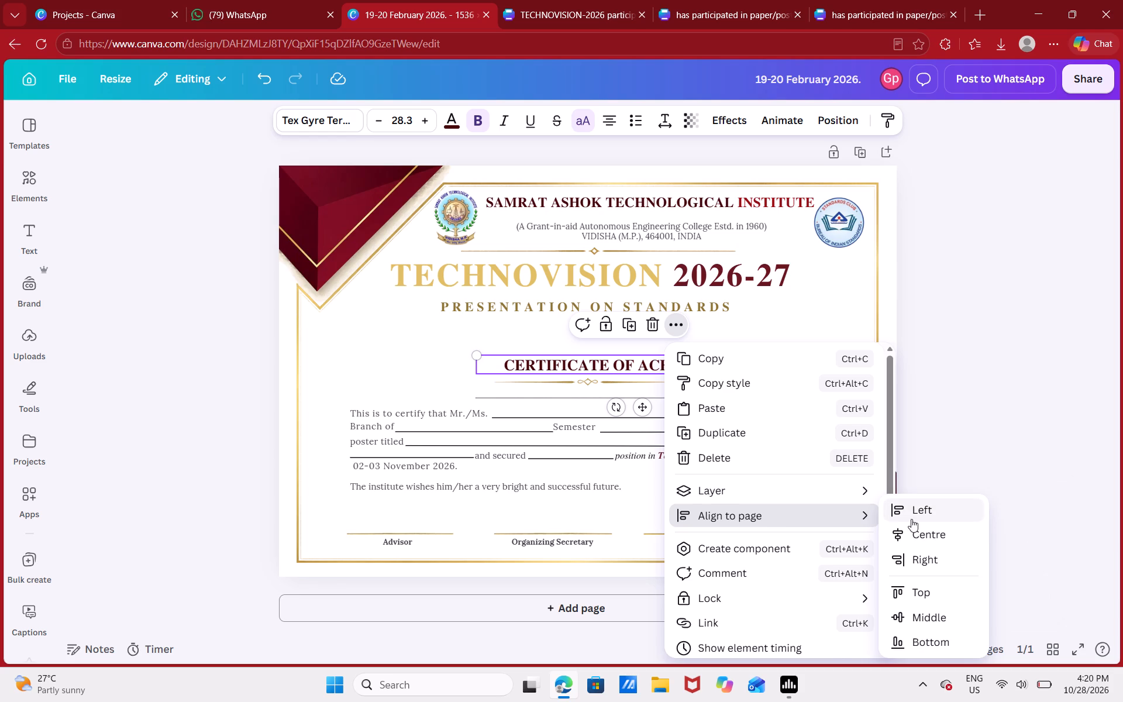
{"action": "left_click", "coordinate": [917, 534]}
{"action": "left_click", "coordinate": [1026, 340]}
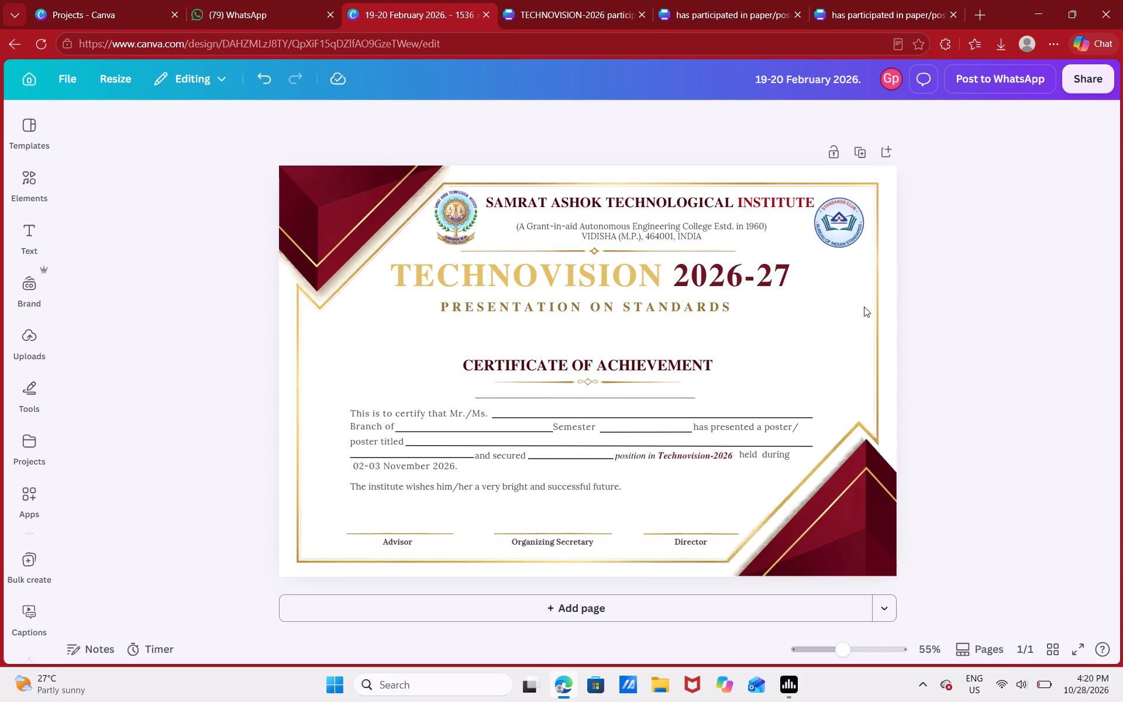
Increase the font size of "PRESENTATION ON STANDARDS" to 41.5.
{"action": "left_click", "coordinate": [676, 304]}
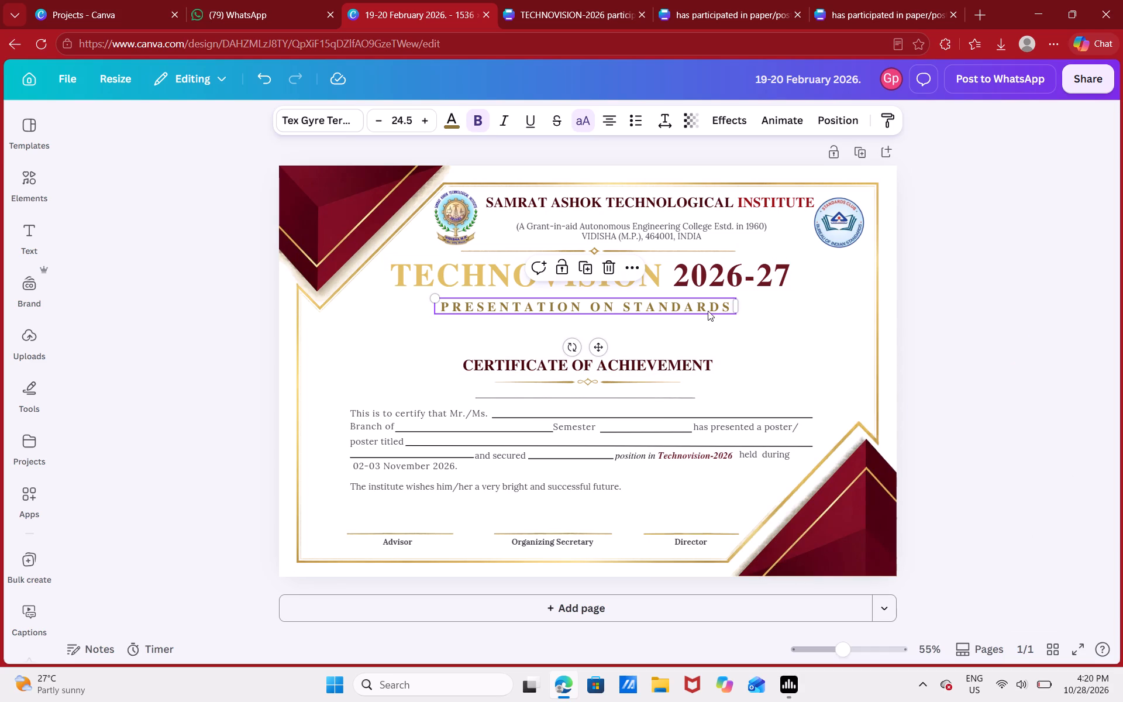
{"action": "triple_click", "coordinate": [422, 122]}
{"action": "triple_click", "coordinate": [422, 122]}
{"action": "triple_click", "coordinate": [422, 122]}
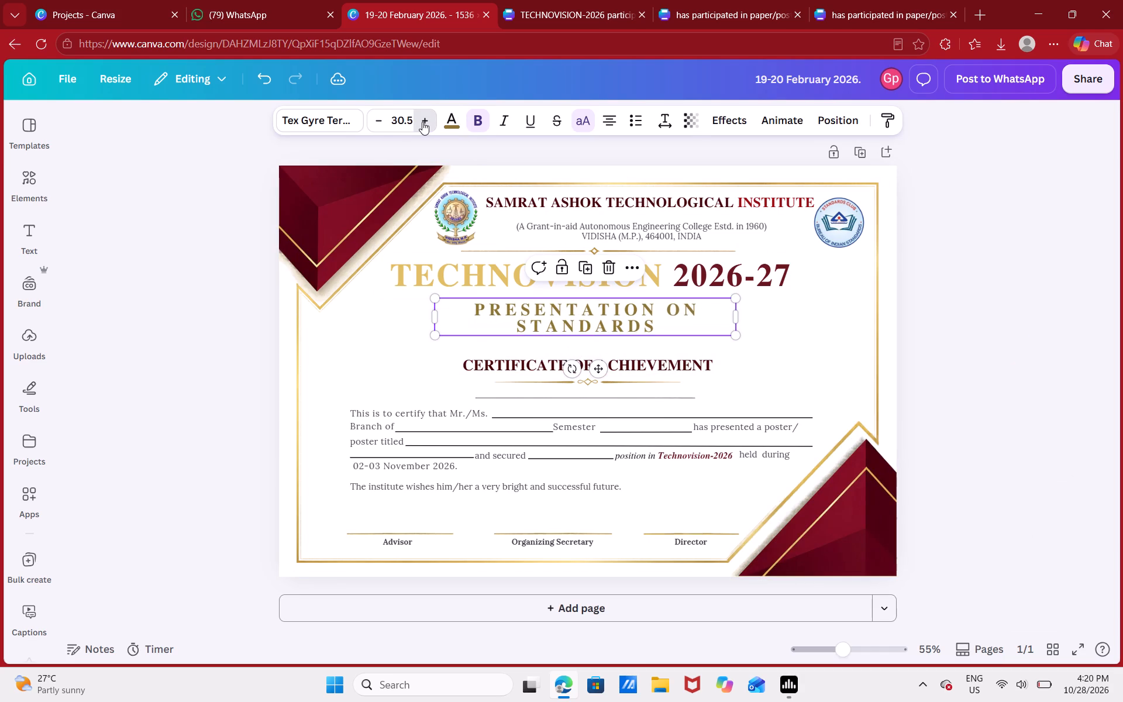
{"action": "triple_click", "coordinate": [422, 122]}
{"action": "left_click", "coordinate": [422, 122]}
{"action": "triple_click", "coordinate": [422, 122]}
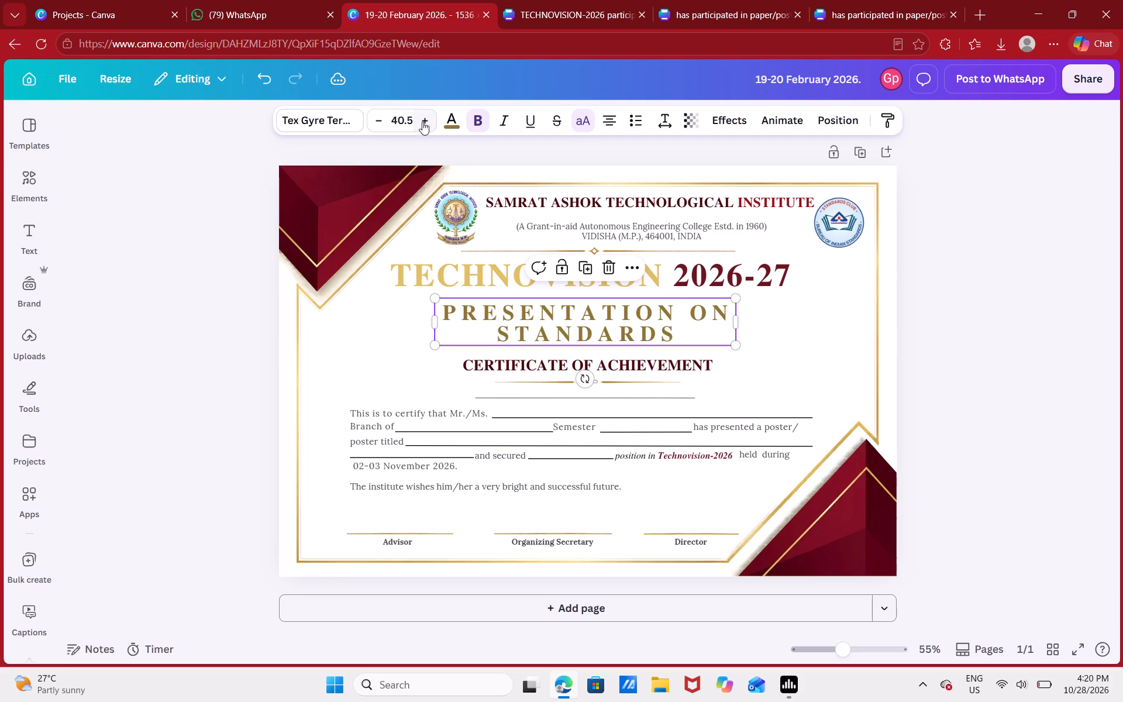
{"action": "left_click", "coordinate": [422, 122]}
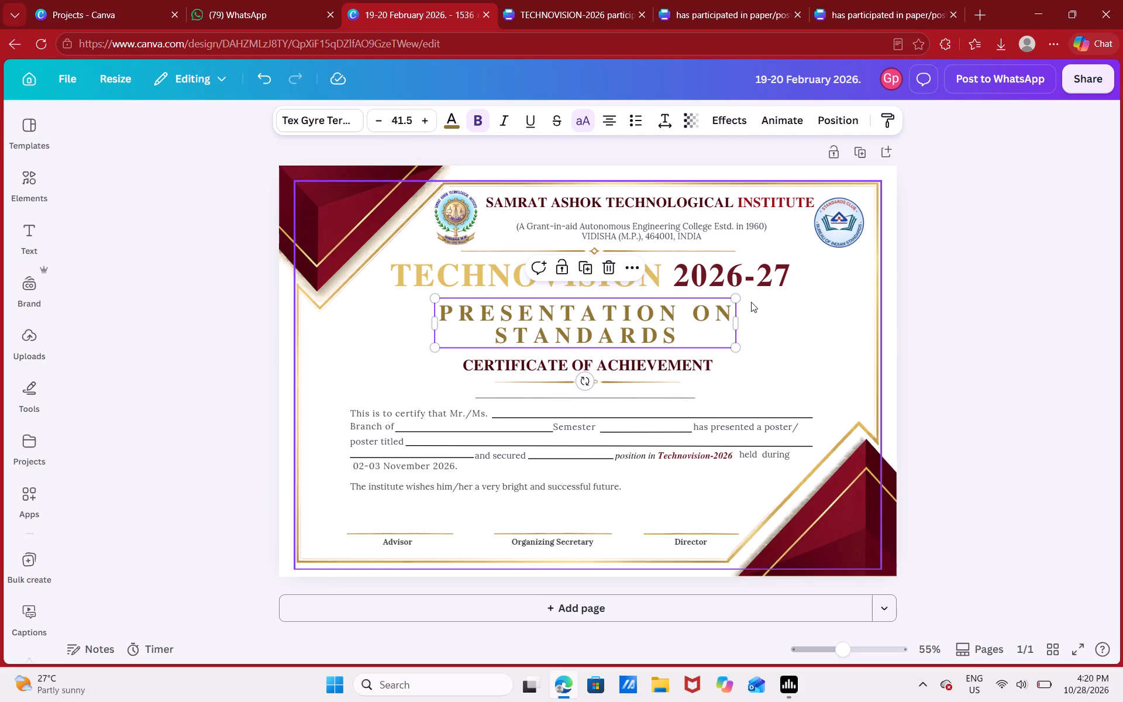
Widen the "PRESENTATION ON STANDARDS" text box so the subtitle fits on one line, and align it to the horizontal centre of the page.
{"action": "left_click_drag", "start_coordinate": [738, 316], "coordinate": [889, 319]}
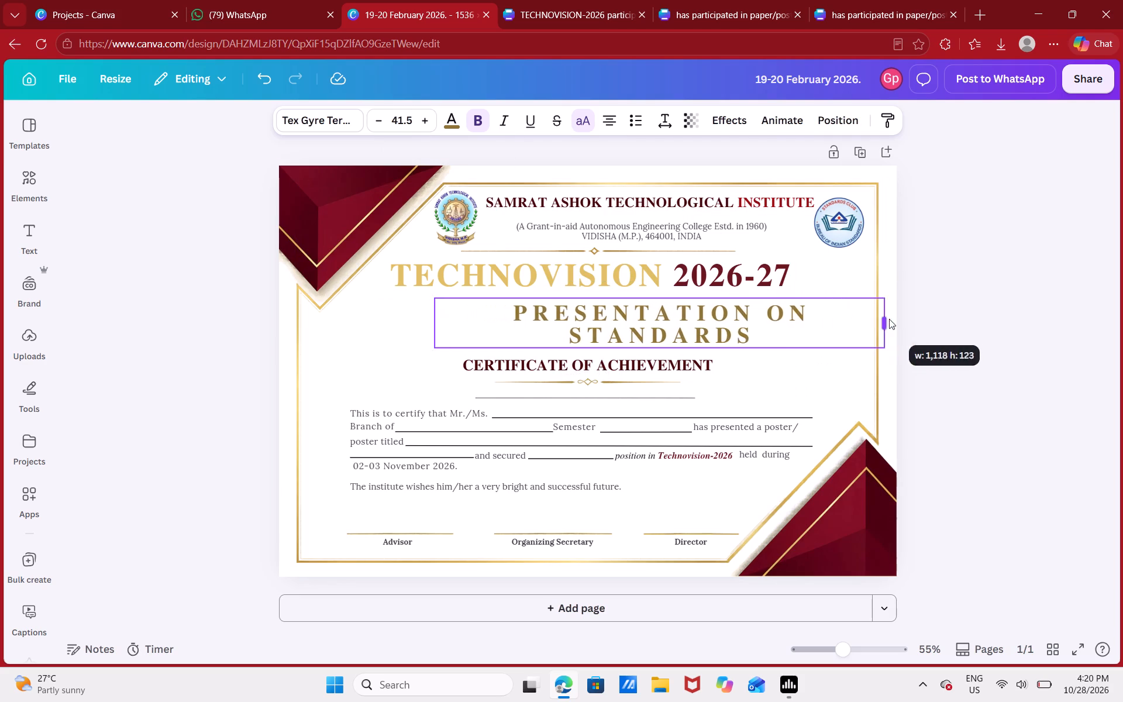
{"action": "left_click_drag", "start_coordinate": [889, 319], "coordinate": [1016, 307]}
{"action": "left_click", "coordinate": [773, 266]}
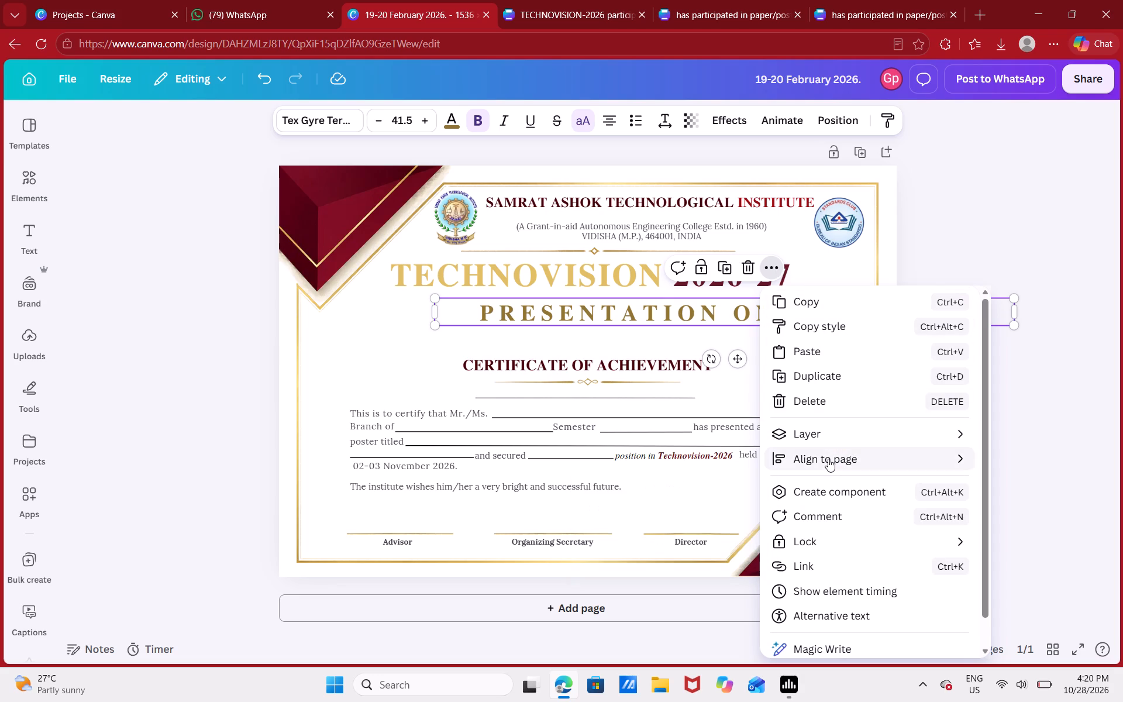
{"action": "left_click", "coordinate": [996, 489]}
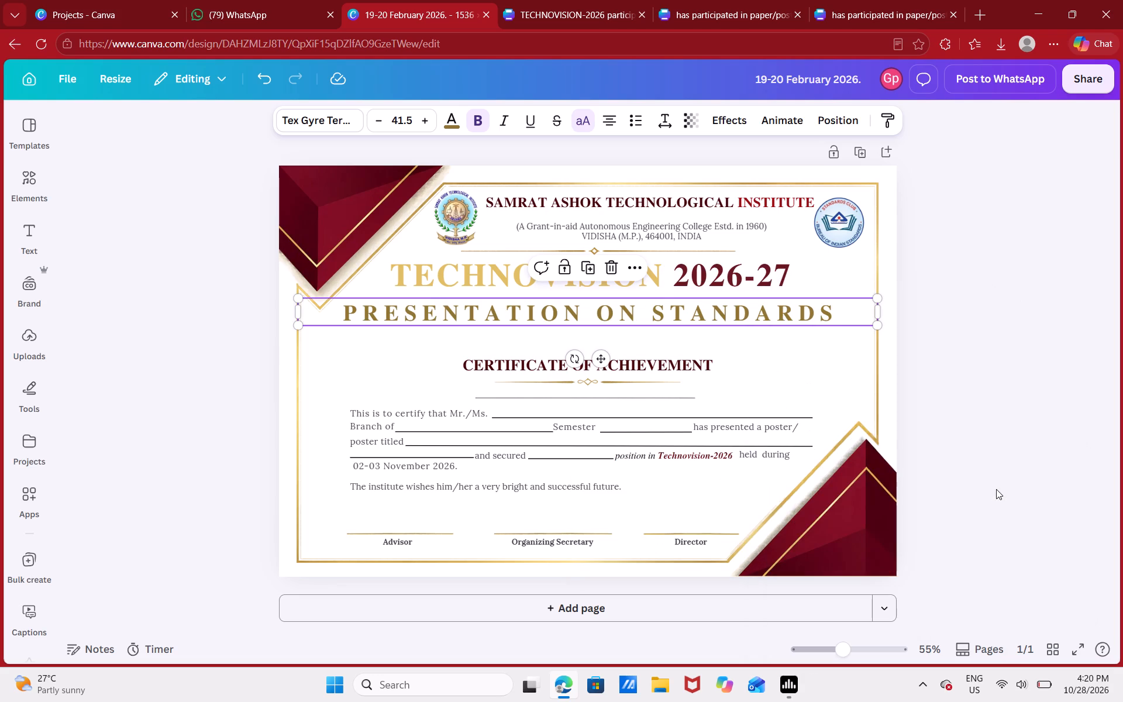
Reduce the letter spacing of "PRESENTATION ON STANDARDS" to close the wide gaps between its letters.
{"action": "left_click", "coordinate": [638, 264]}
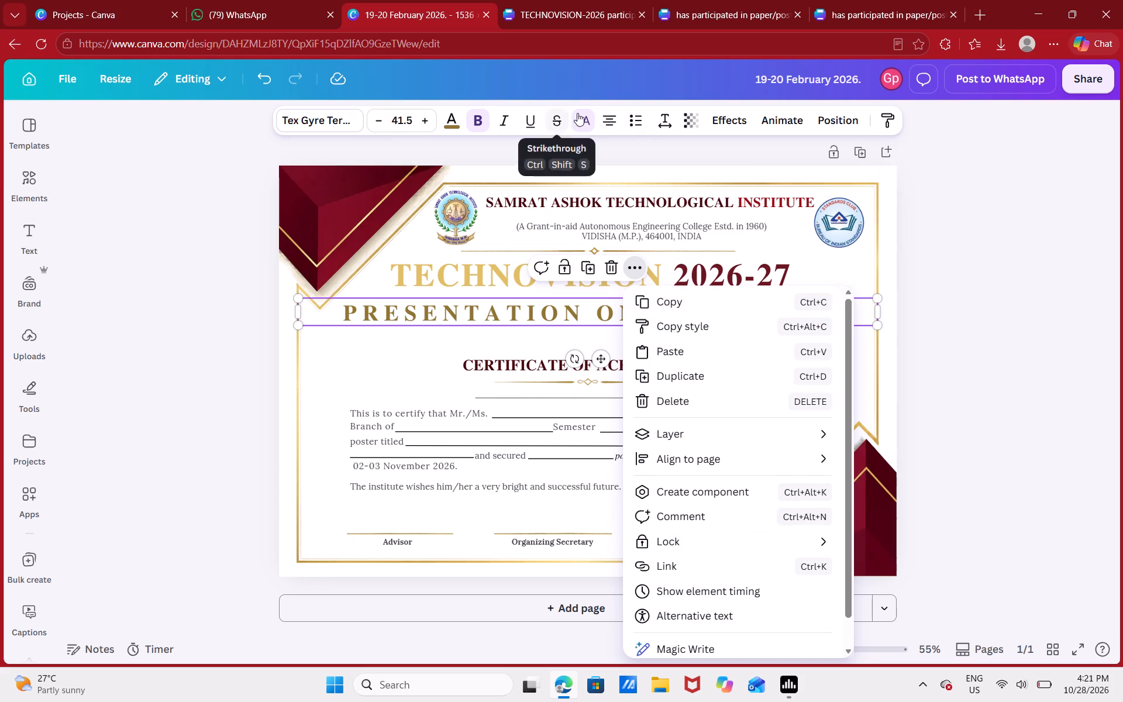
{"action": "left_click", "coordinate": [663, 116]}
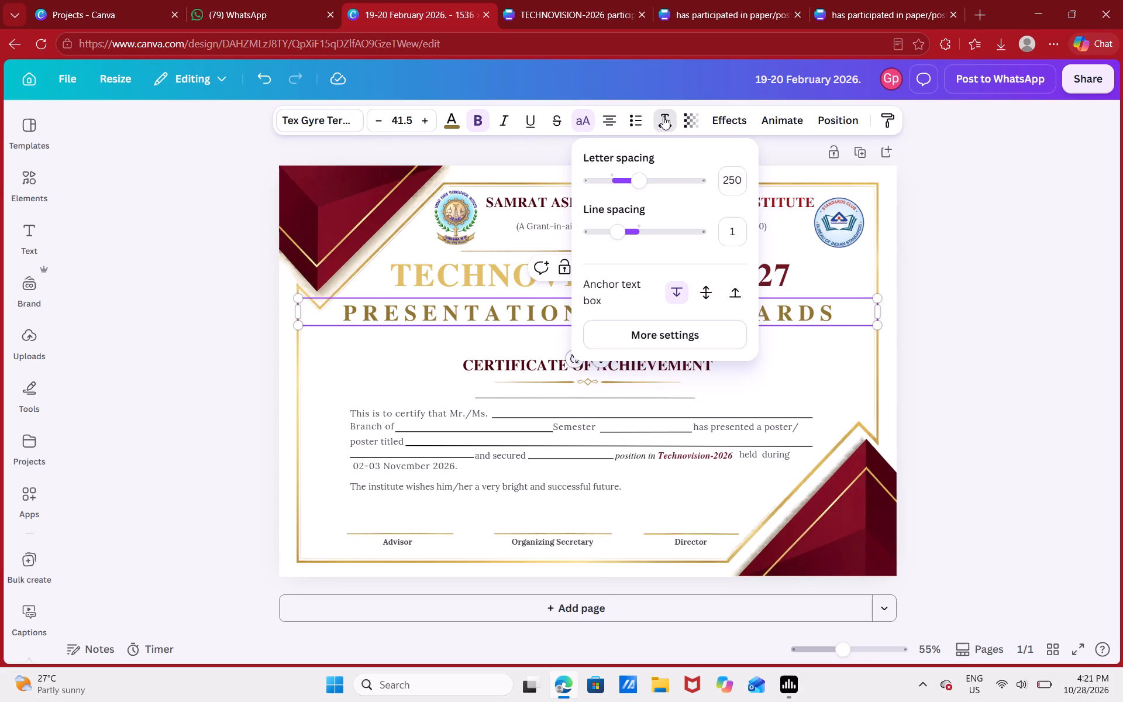
{"action": "left_click_drag", "start_coordinate": [635, 178], "coordinate": [631, 178]}
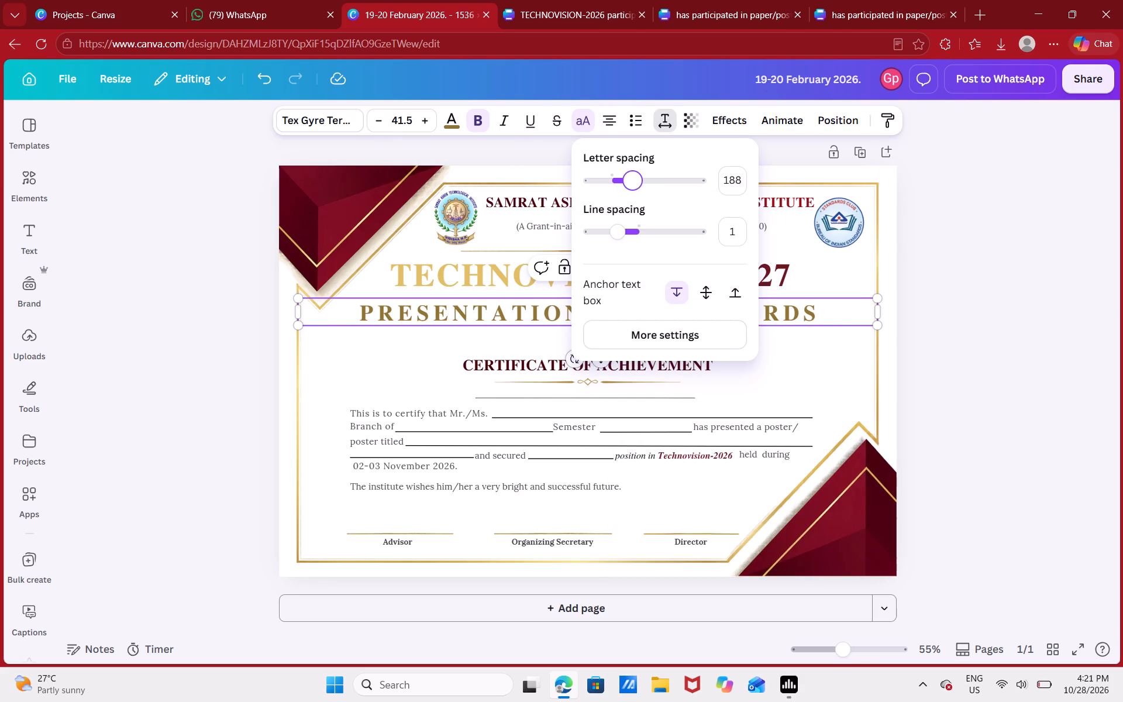
{"action": "left_click_drag", "start_coordinate": [631, 178], "coordinate": [612, 178]}
{"action": "left_click", "coordinate": [953, 229]}
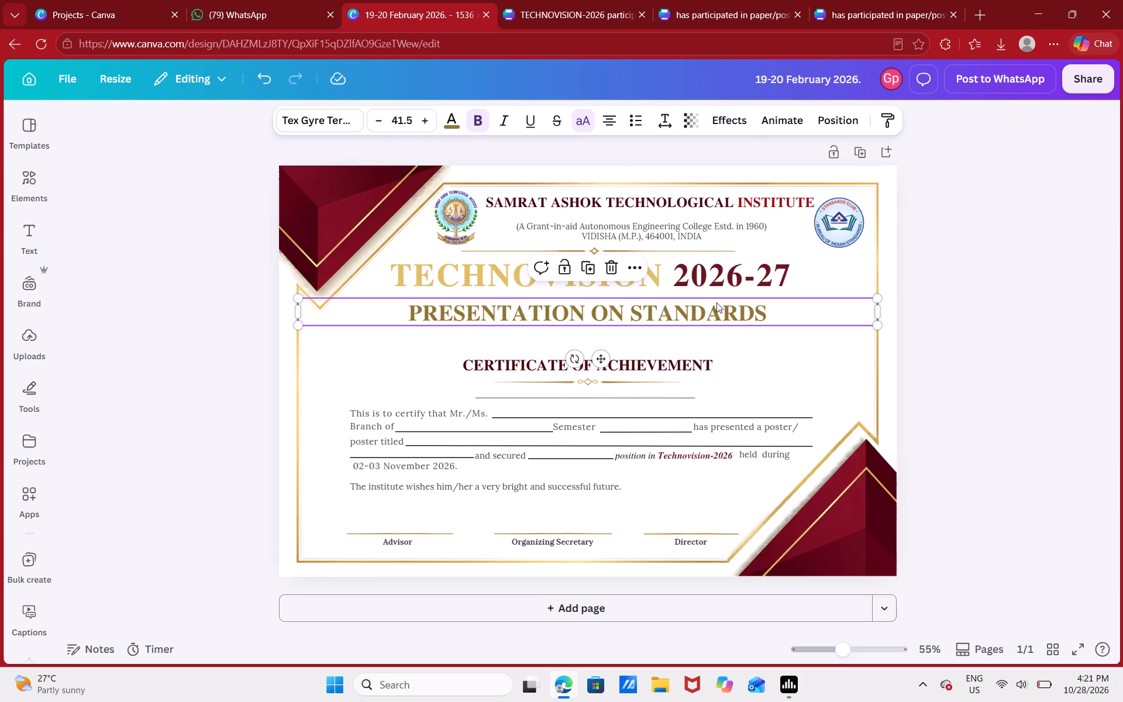
Move "PRESENTATION ON STANDARDS" down towards "CERTIFICATE OF ACHIEVEMENT", leaving a gap of about 29 and keeping it centred on the page.
{"action": "left_click_drag", "start_coordinate": [702, 312], "coordinate": [701, 327]}
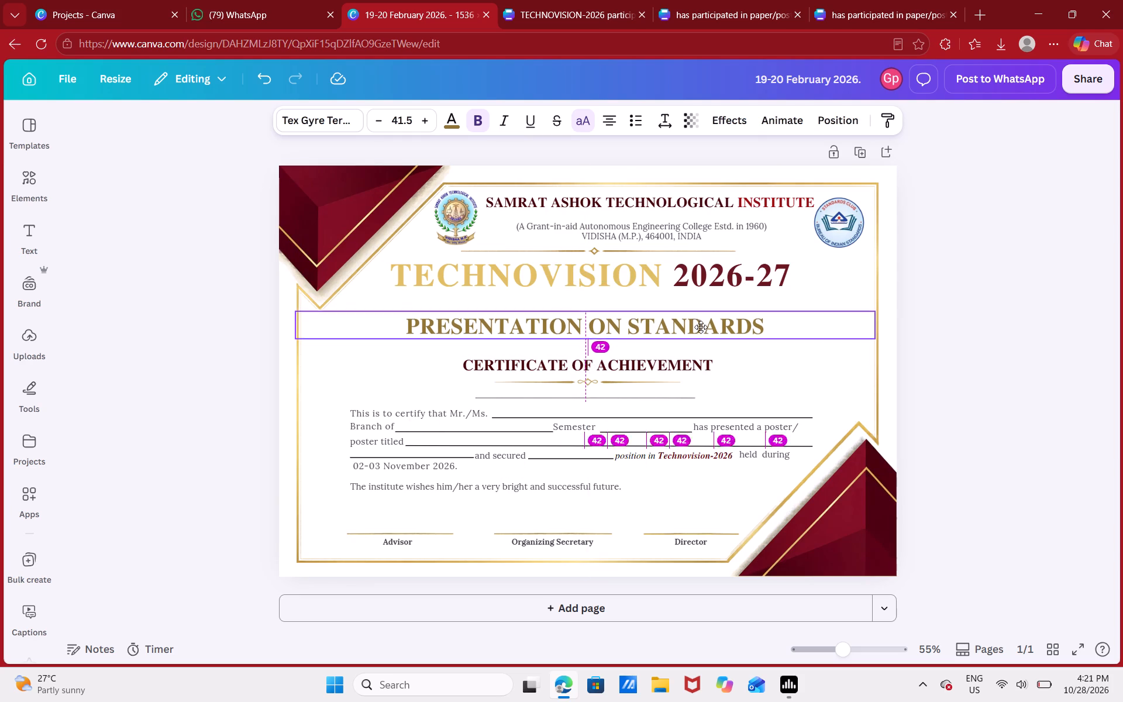
{"action": "left_click_drag", "start_coordinate": [701, 327], "coordinate": [703, 331]}
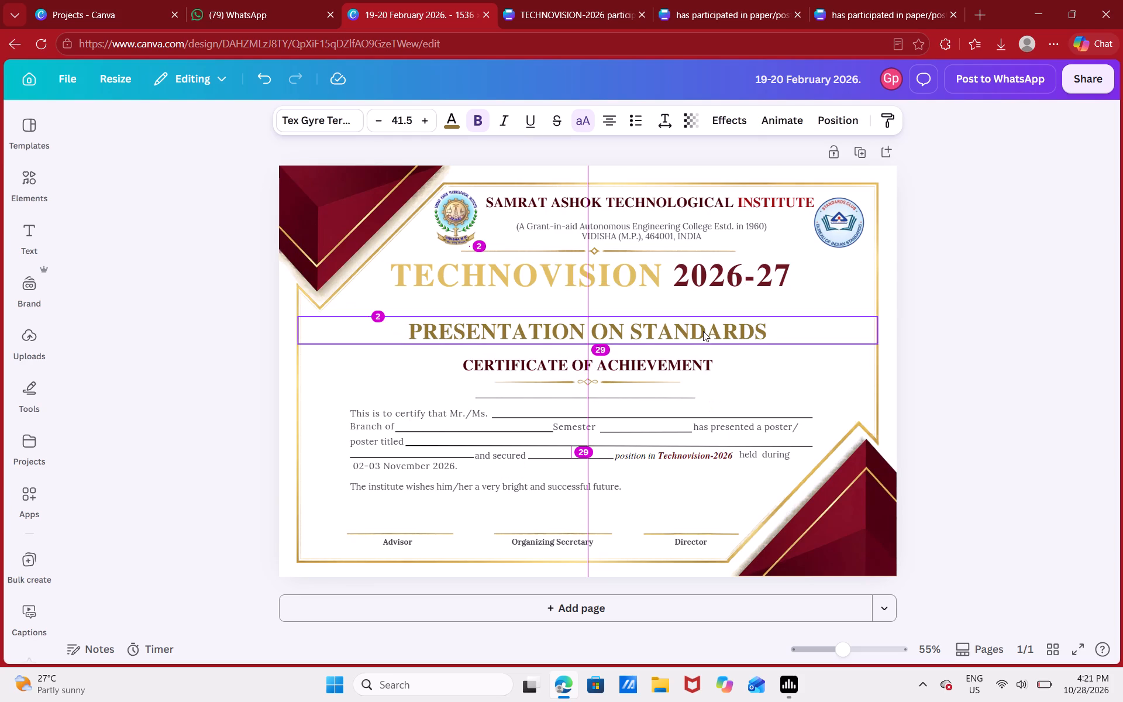
{"action": "left_click", "coordinate": [1001, 243]}
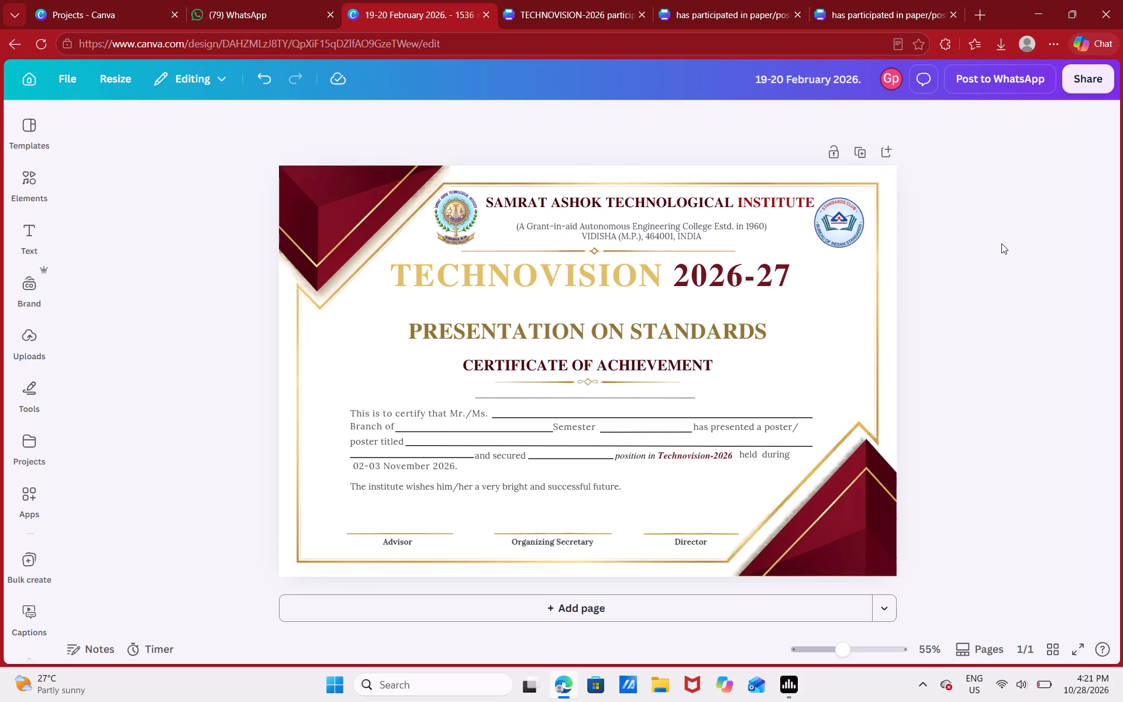
Select the "TECHNOVISION 2026-27" heading for editing.
{"action": "left_click", "coordinate": [670, 278]}
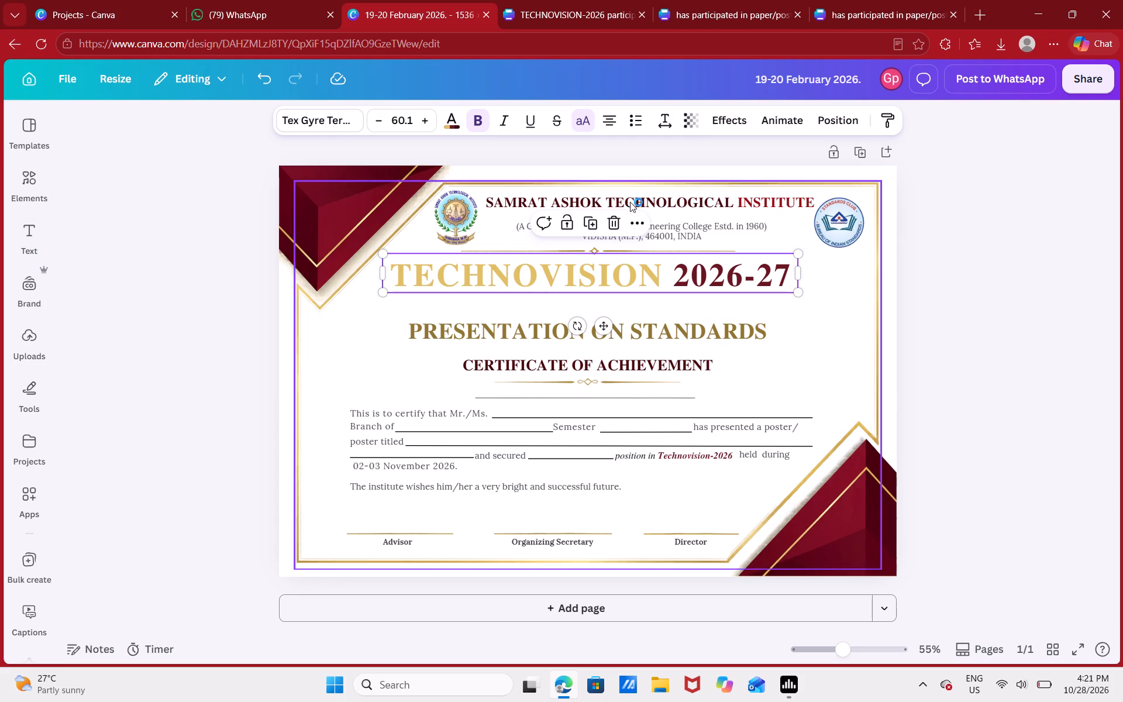